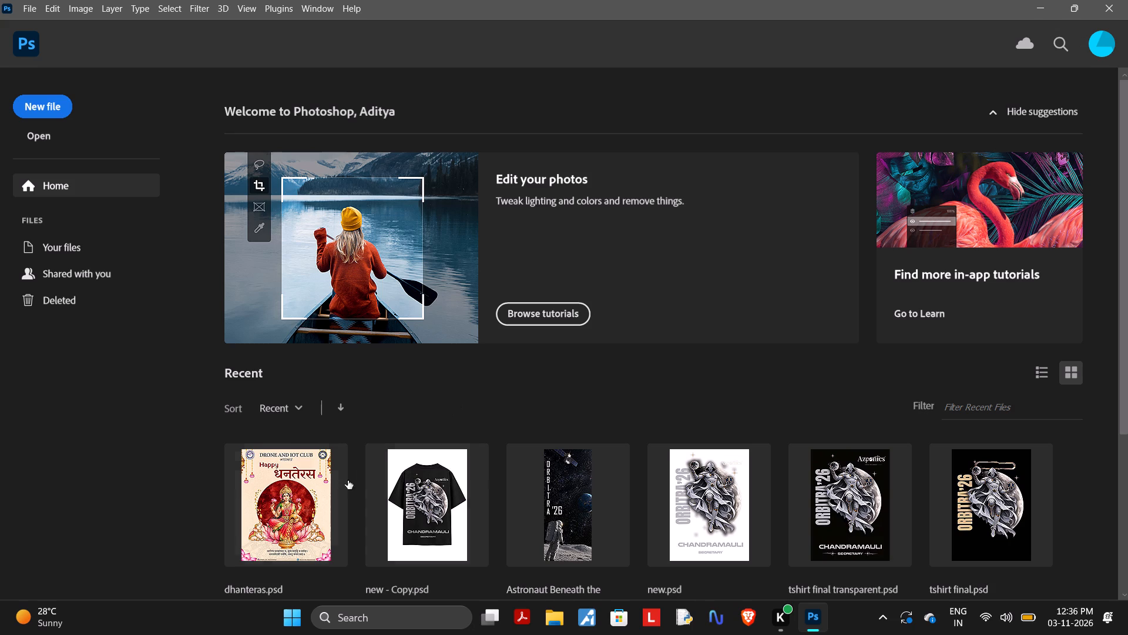
Open the recent file dhanteras.psd.
click(301, 512)
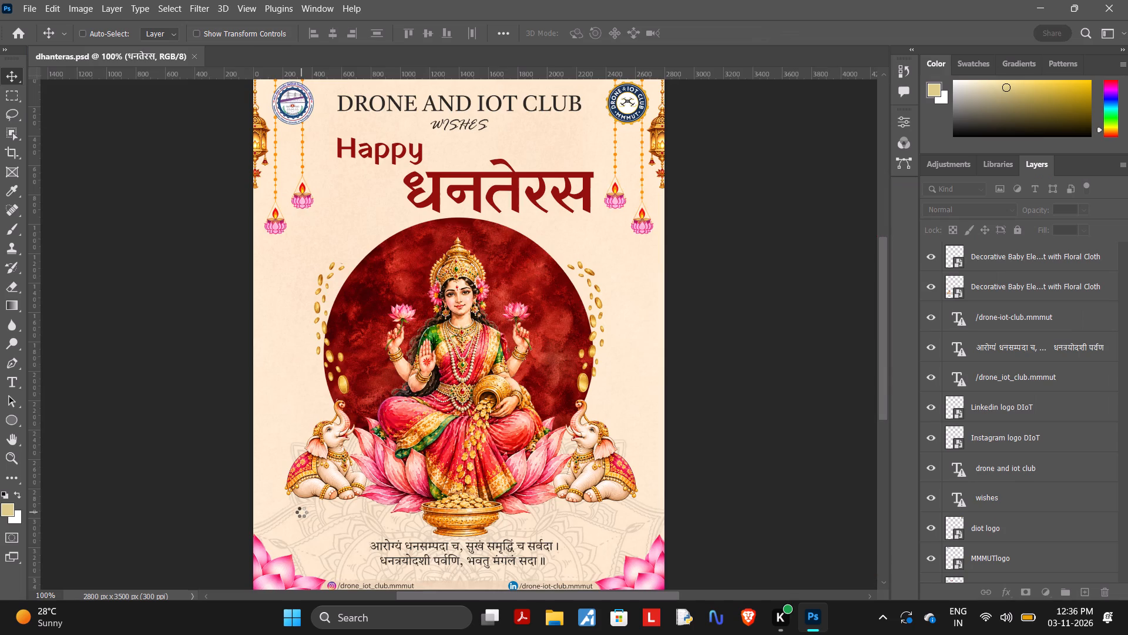
Shift the diot logo slightly inward and down in the poster's upper-right corner, fine-tuning its height with small upward nudges.
click(287, 103)
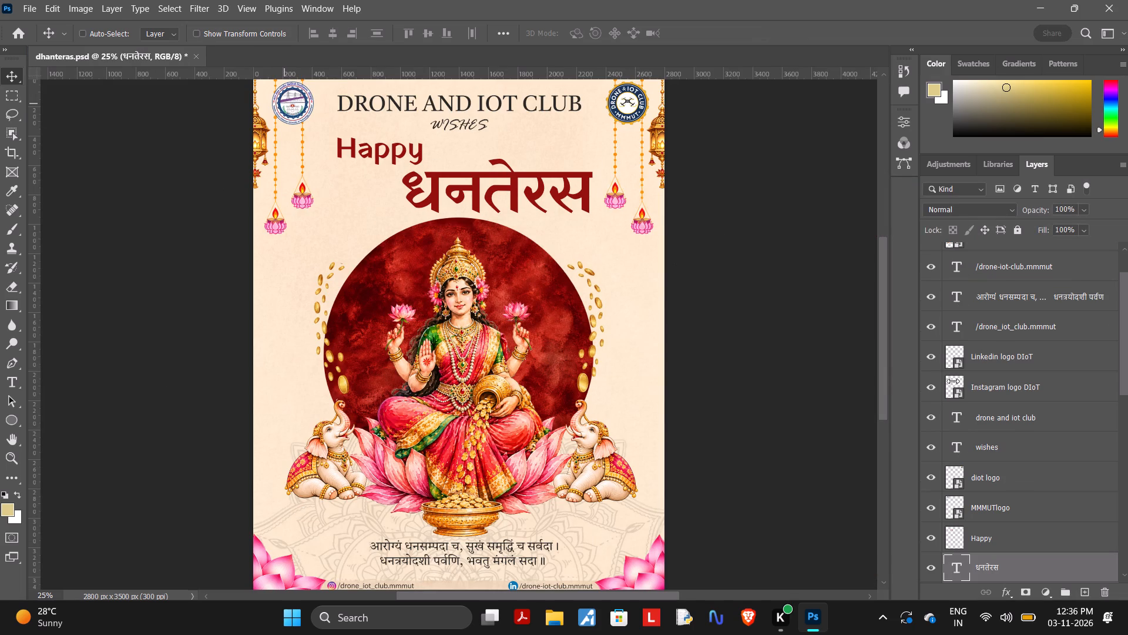
scroll(1034, 363, up, 20)
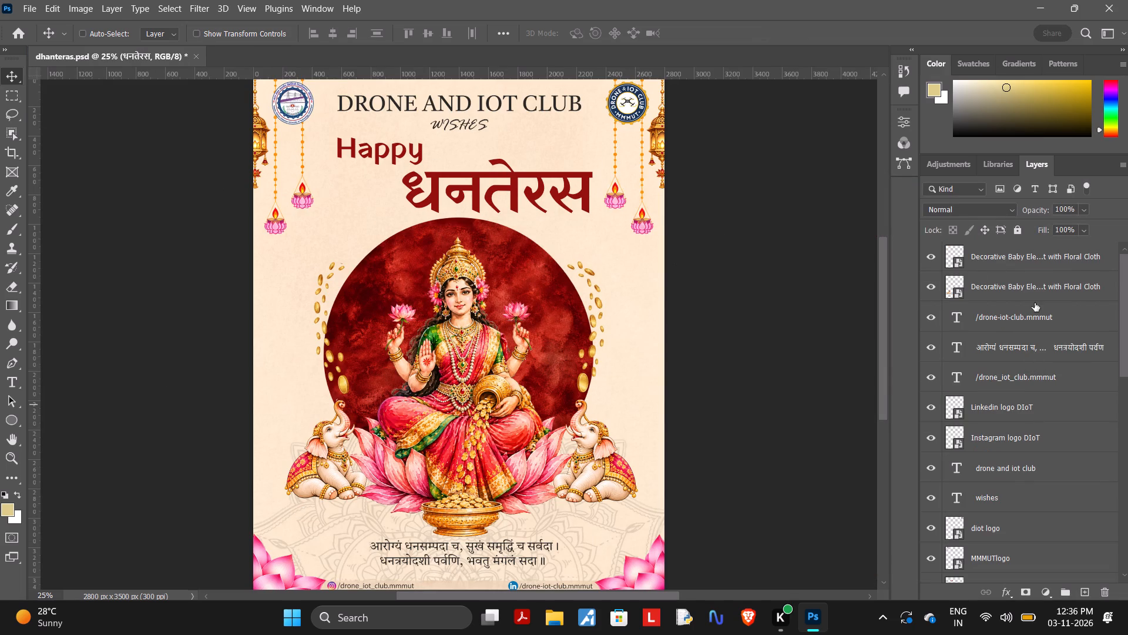
click(1010, 411)
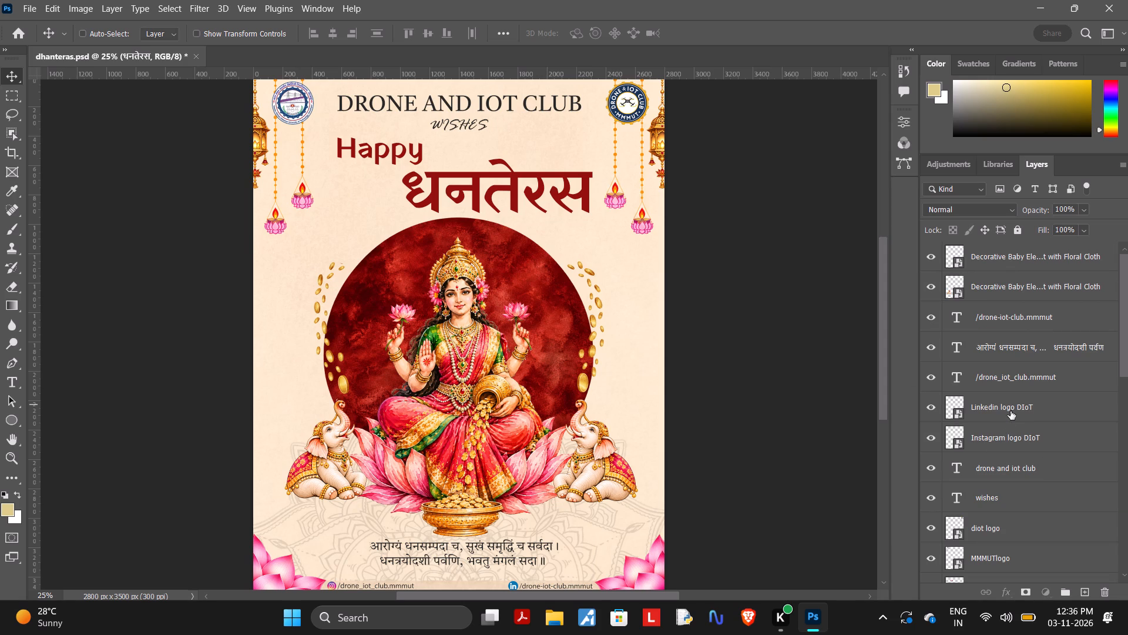
scroll(1011, 489, down, 1)
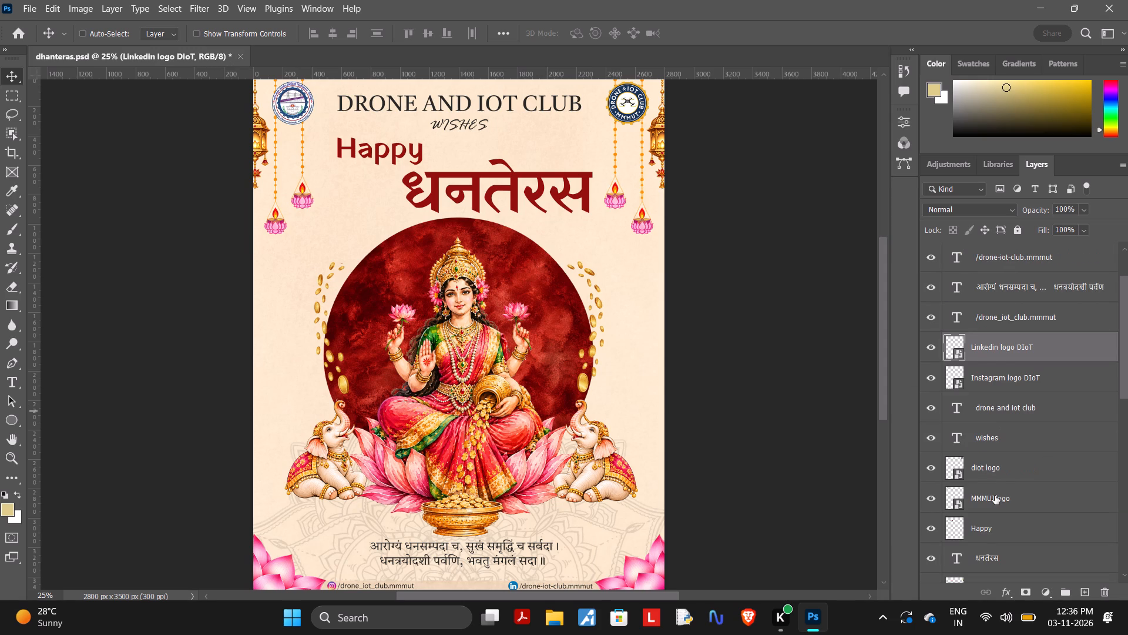
click(995, 495)
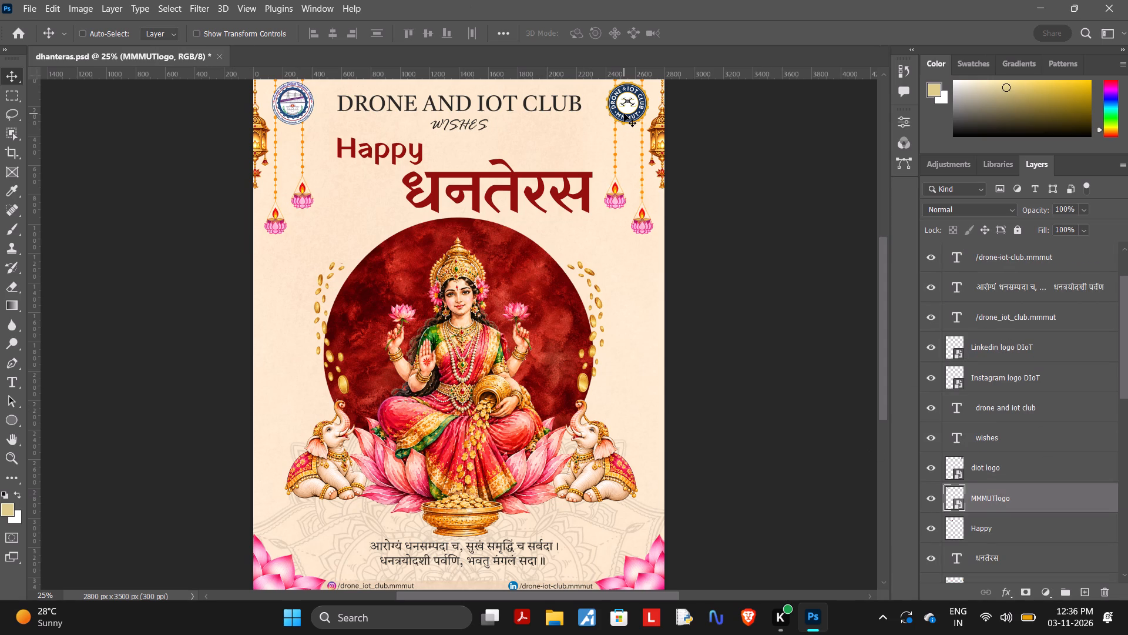
click(624, 113)
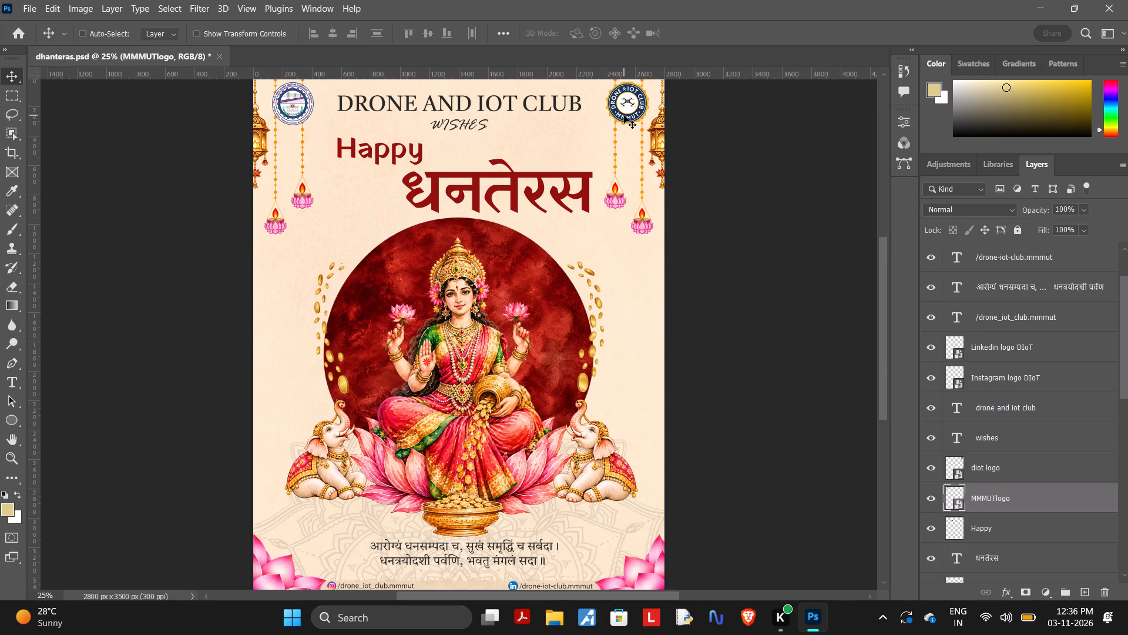
click(1023, 472)
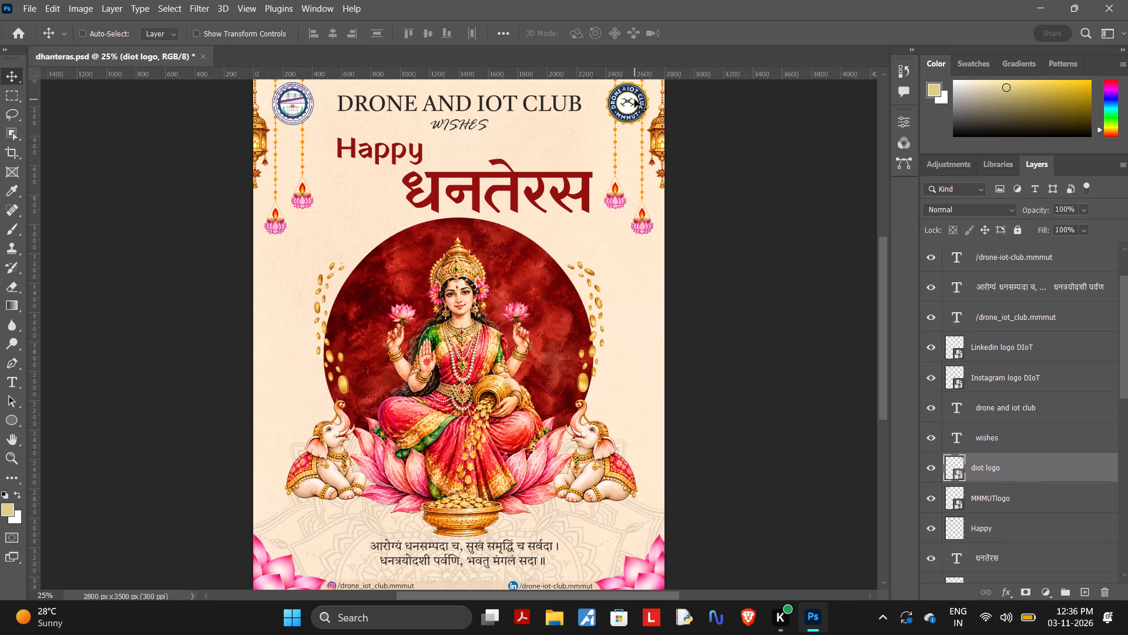
click(634, 99)
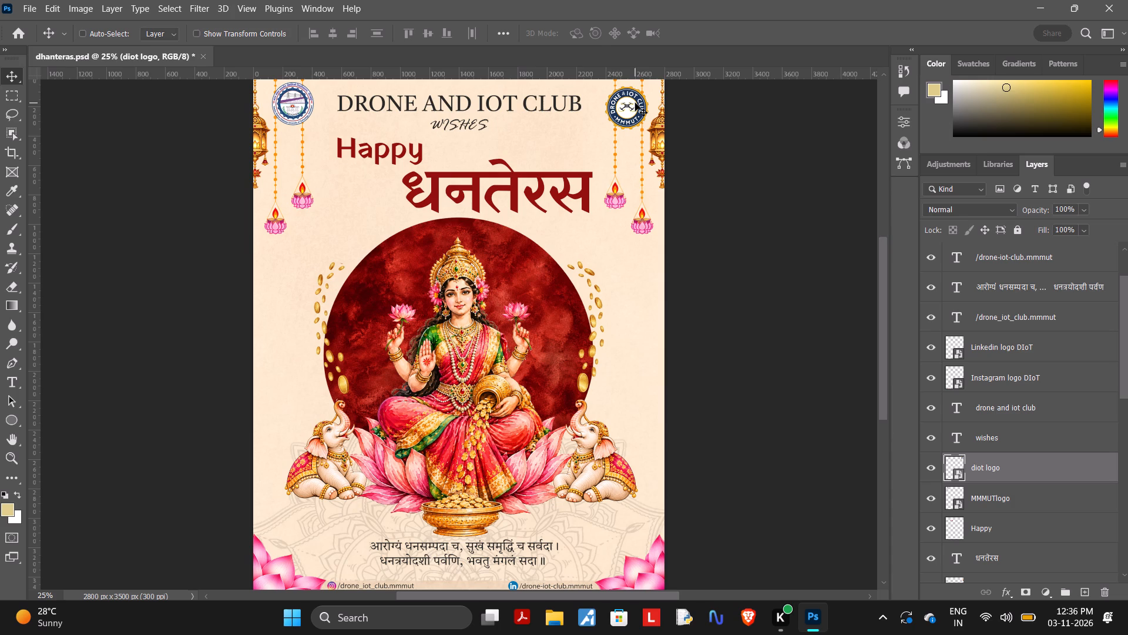
key(Up)
key(Up)
key(Up)
key(Up)
key(Down)
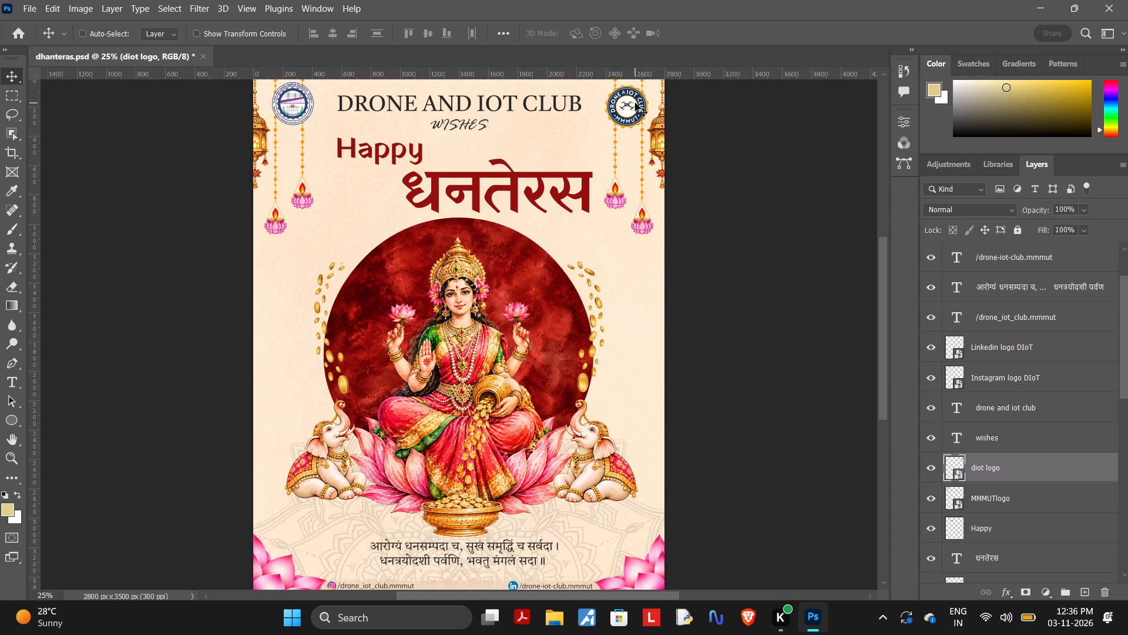
key(Up)
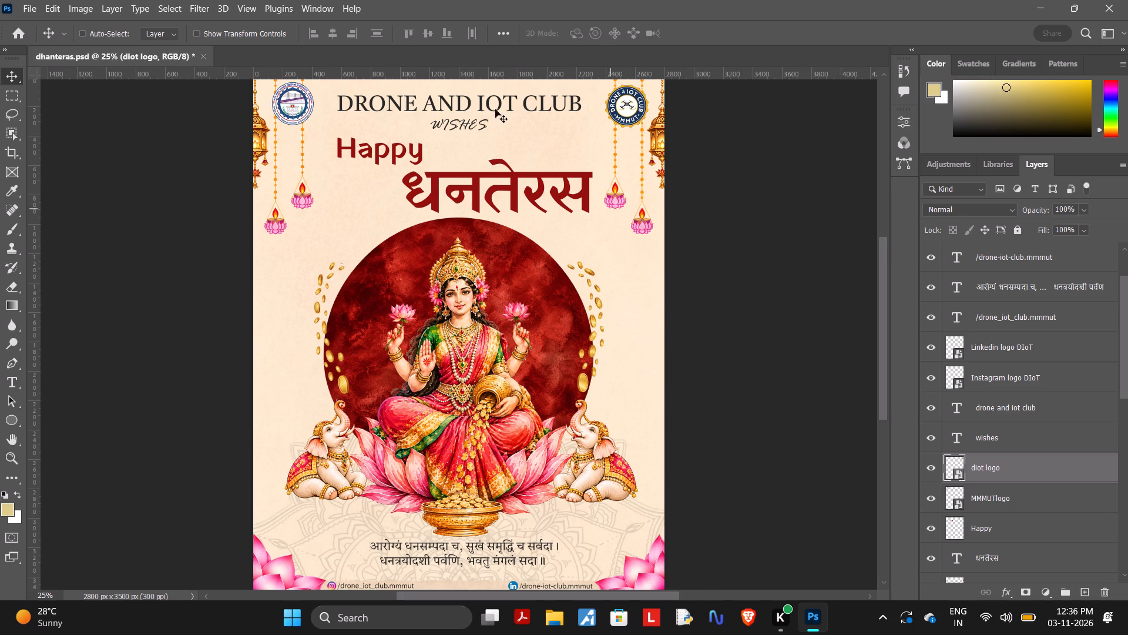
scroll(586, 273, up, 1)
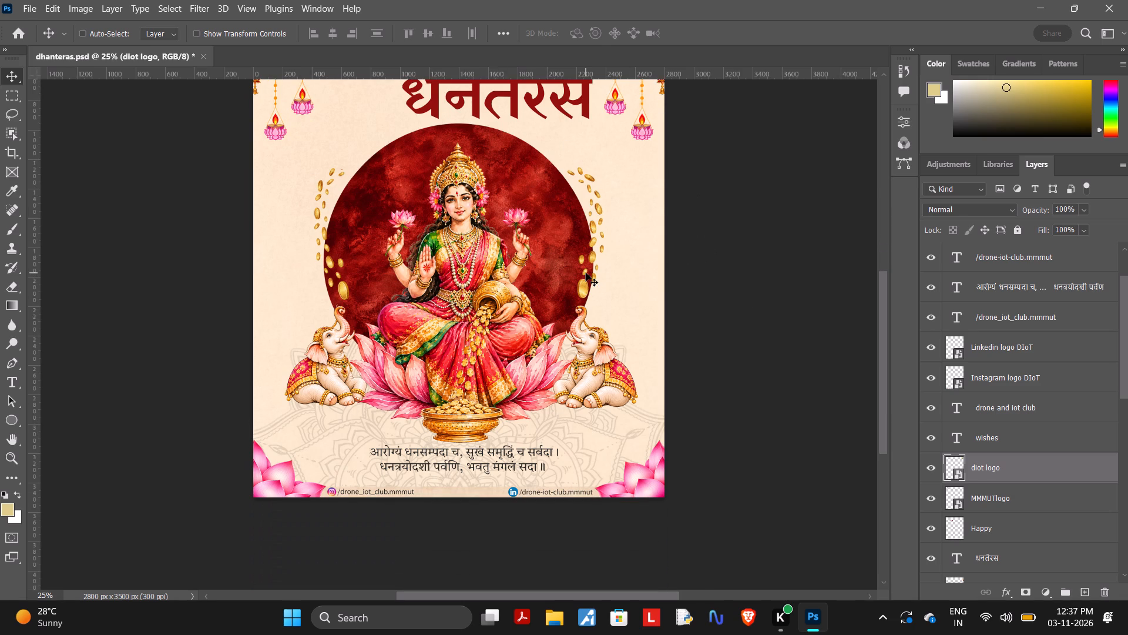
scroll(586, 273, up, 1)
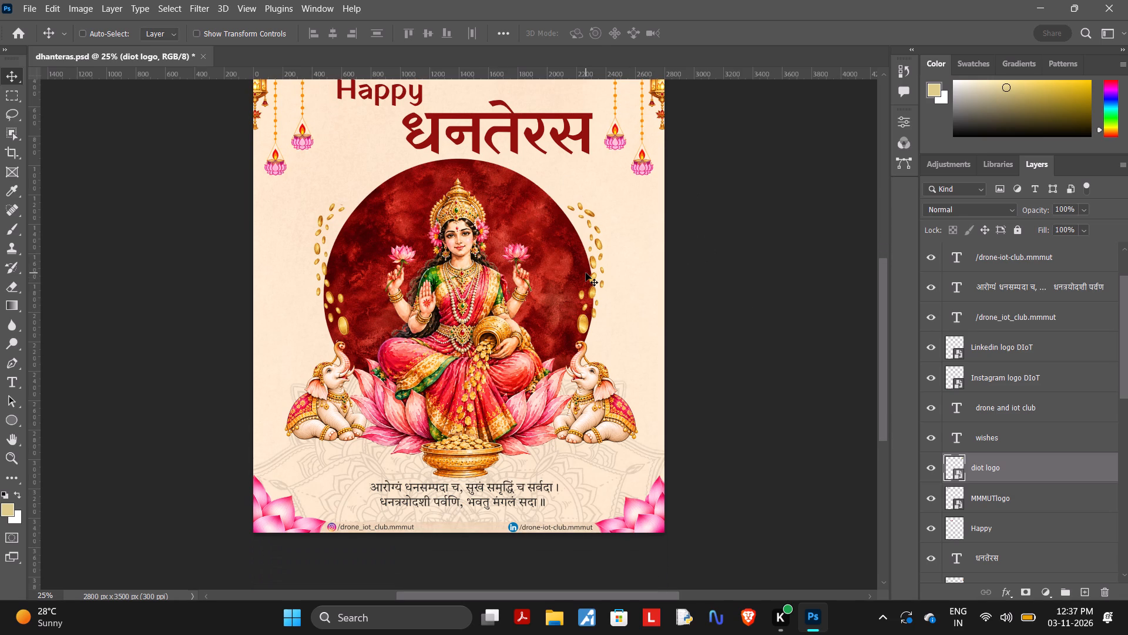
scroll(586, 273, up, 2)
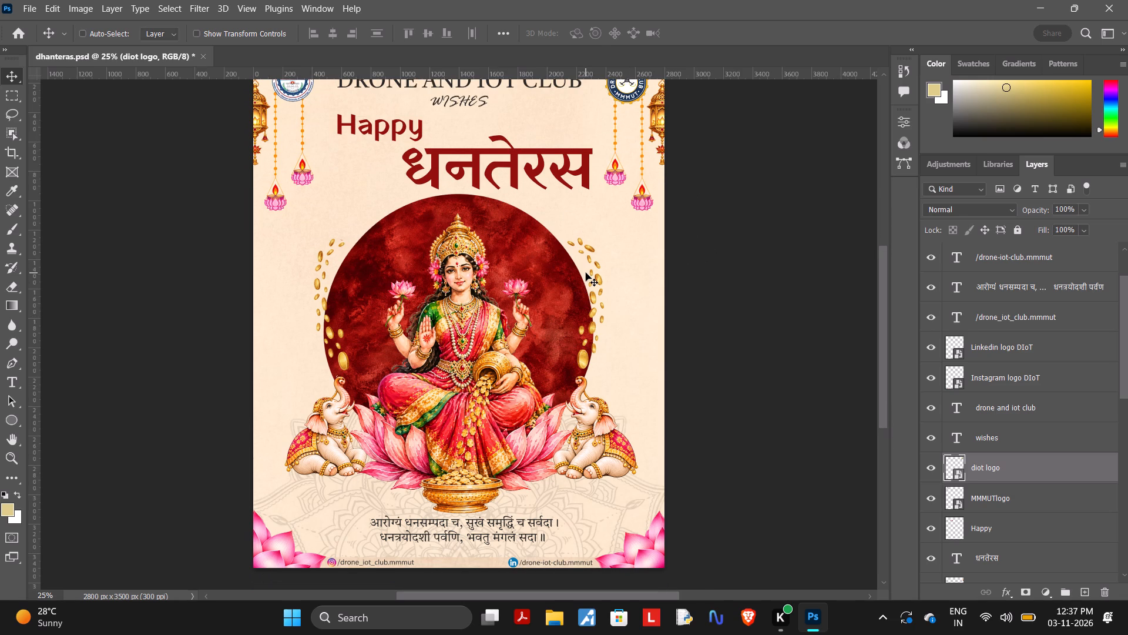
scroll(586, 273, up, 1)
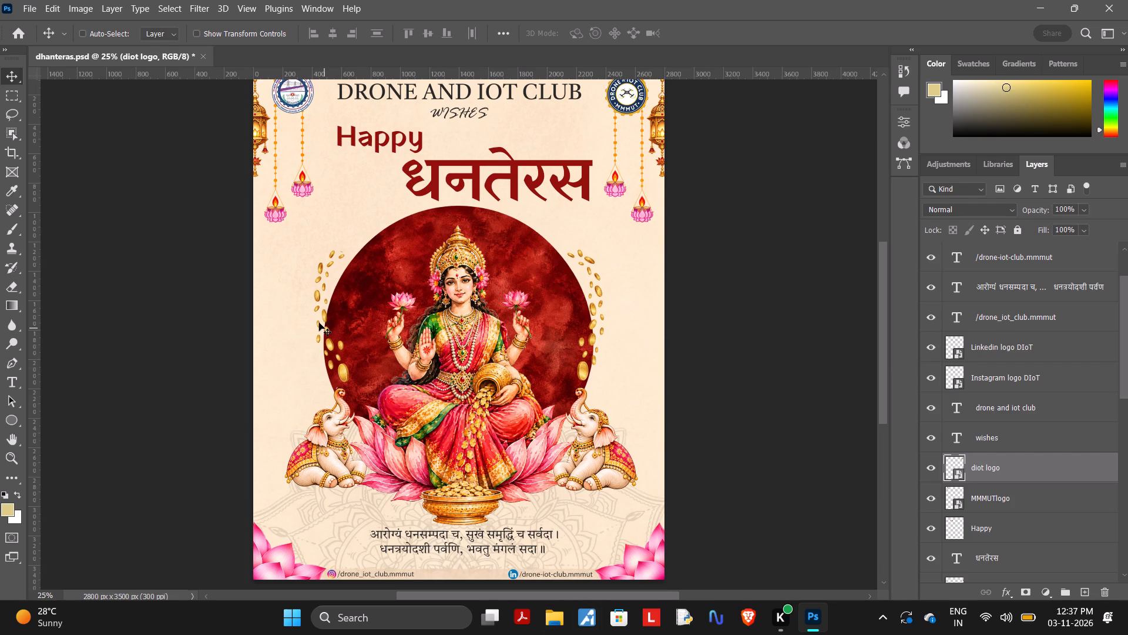
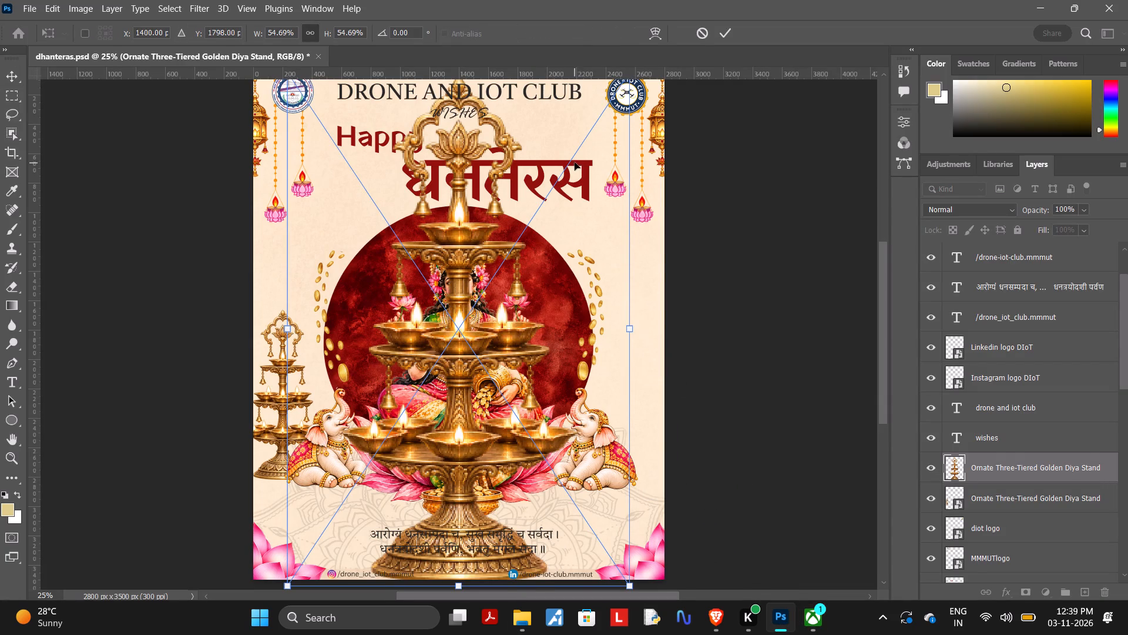
Scale the second diya stand to about 19% and position it at the poster's right edge, mirroring the left stand.
drag(628, 585, 479, 373)
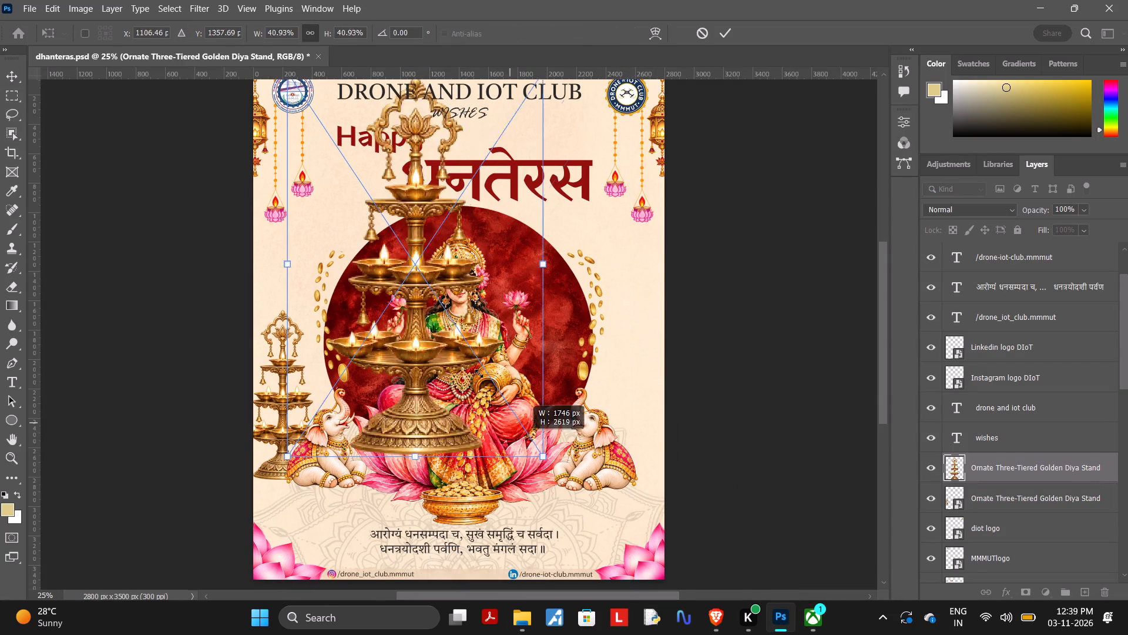
drag(479, 373, 431, 287)
drag(383, 205, 528, 377)
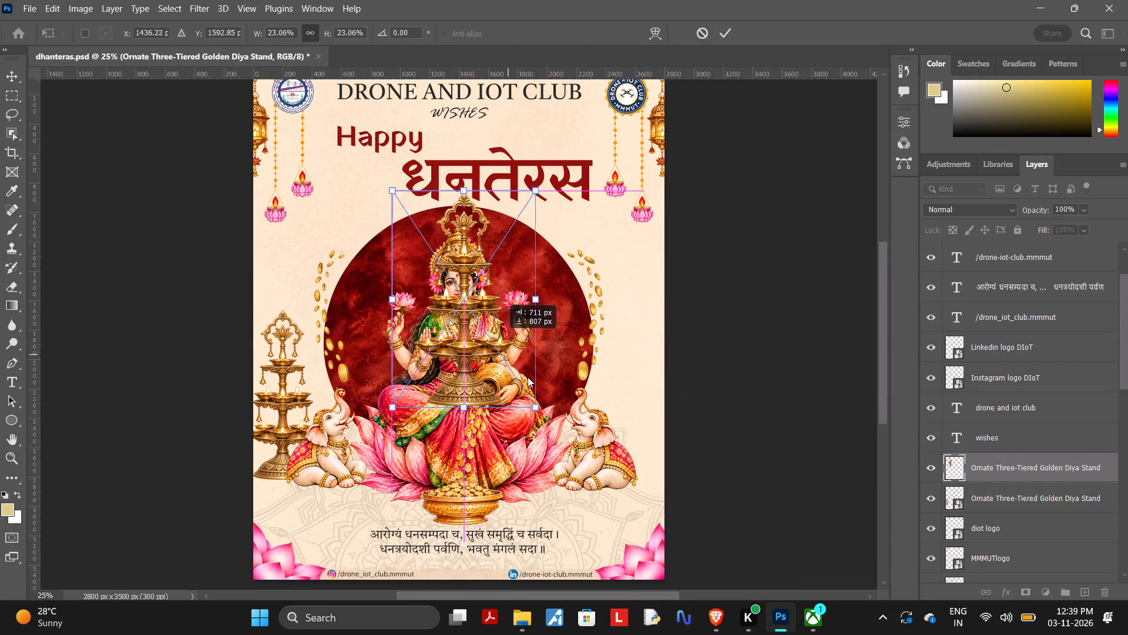
drag(528, 377, 660, 400)
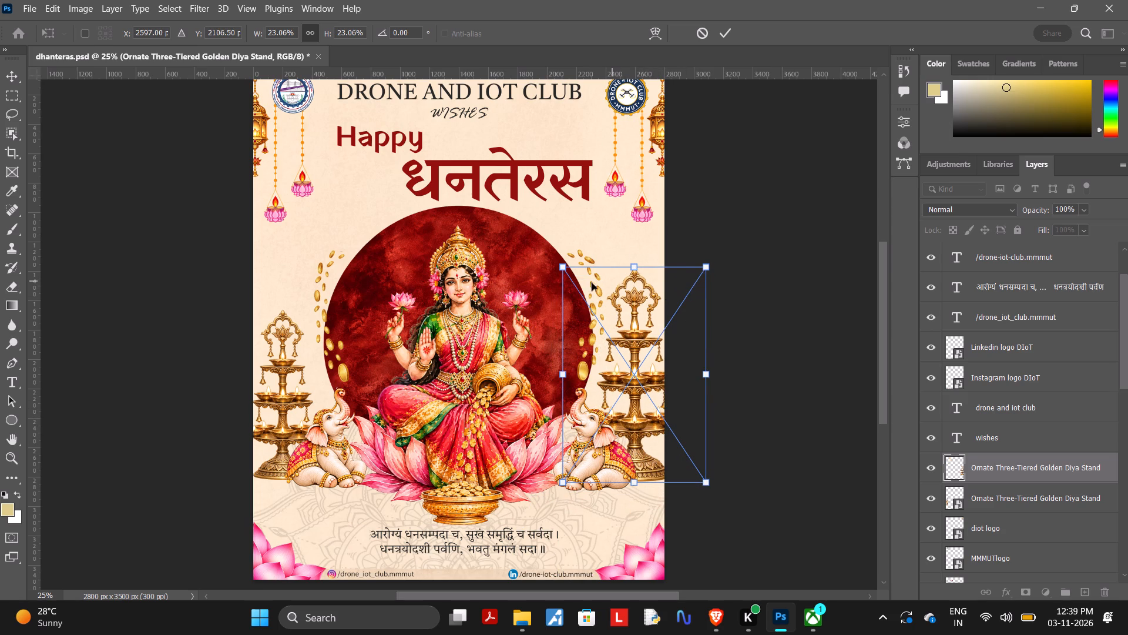
drag(565, 268, 577, 308)
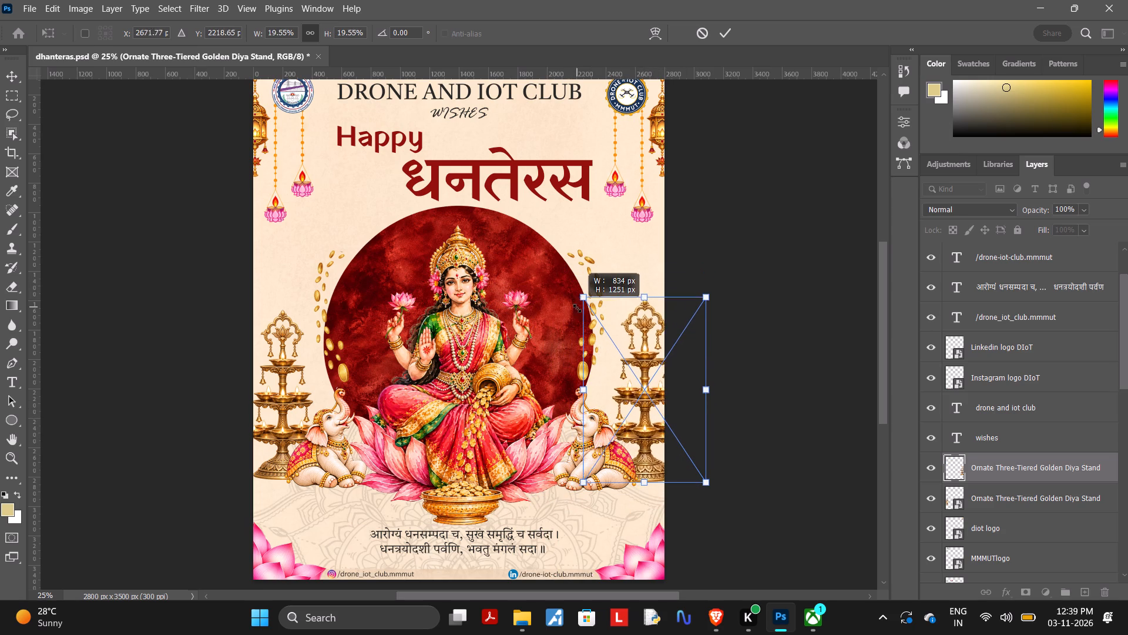
drag(577, 308, 573, 313)
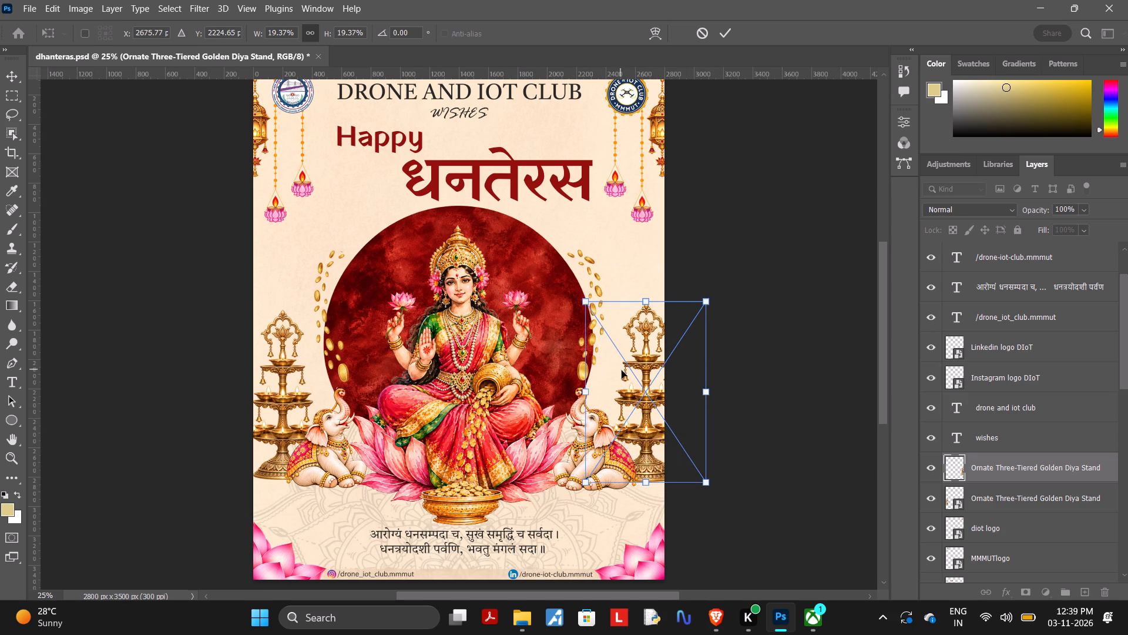
drag(634, 382, 633, 388)
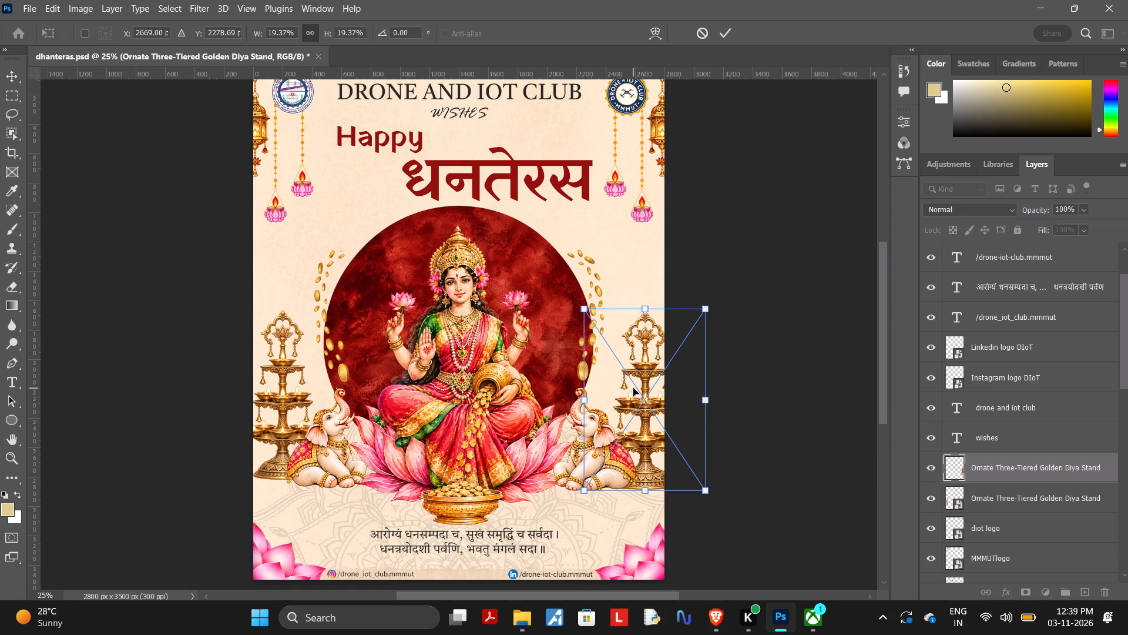
click(633, 388)
drag(587, 310, 593, 313)
drag(593, 313, 595, 315)
Nudge the second diya stand inward to about X 2661 px and commit its placement.
click(621, 373)
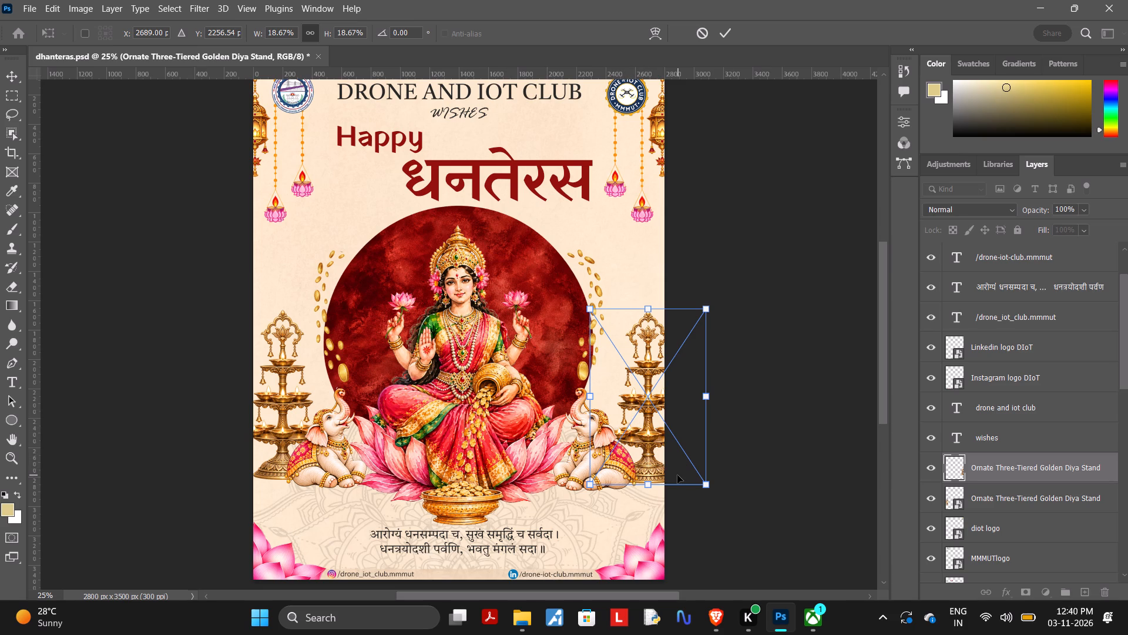
key(Left)
key(Left)
key(Left)
key(Left)
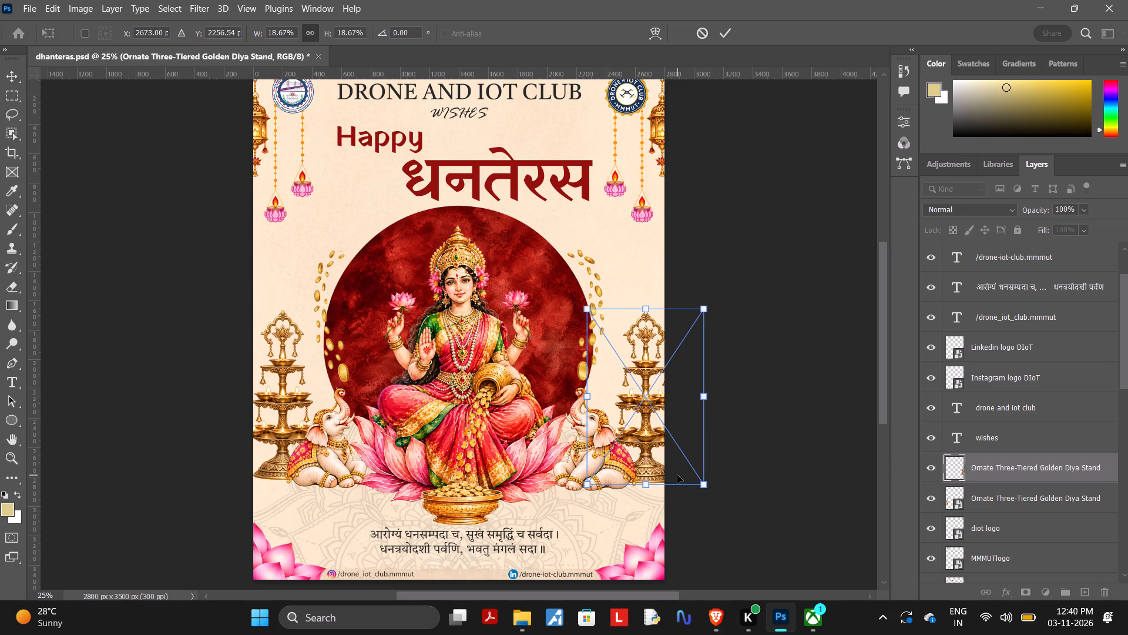
key(Left)
key(Left)
key(Left)
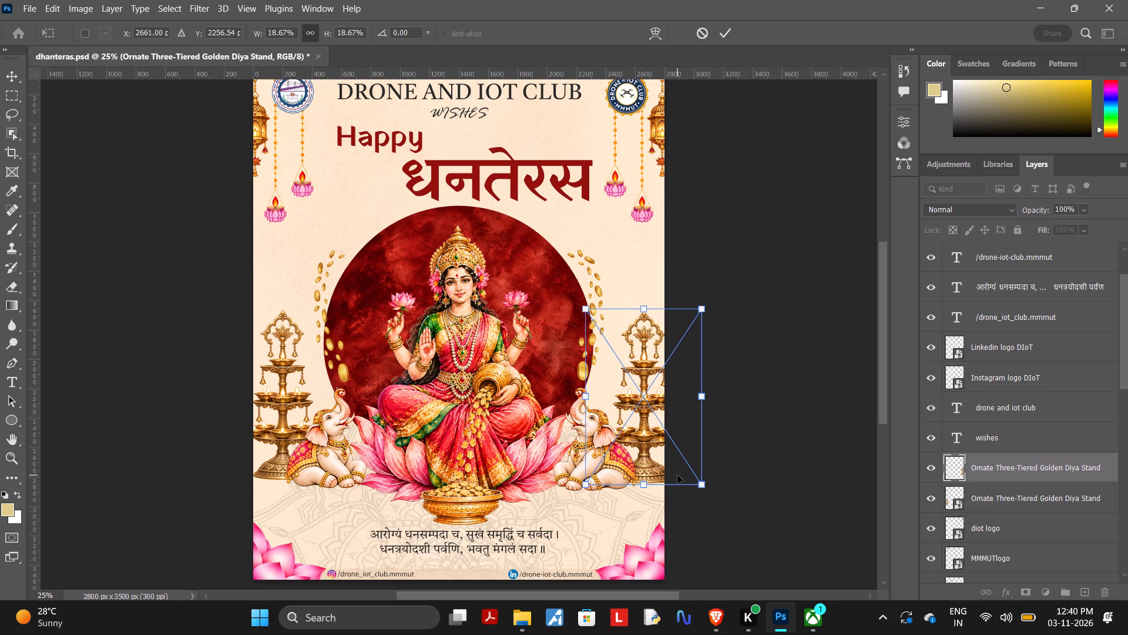
click(854, 286)
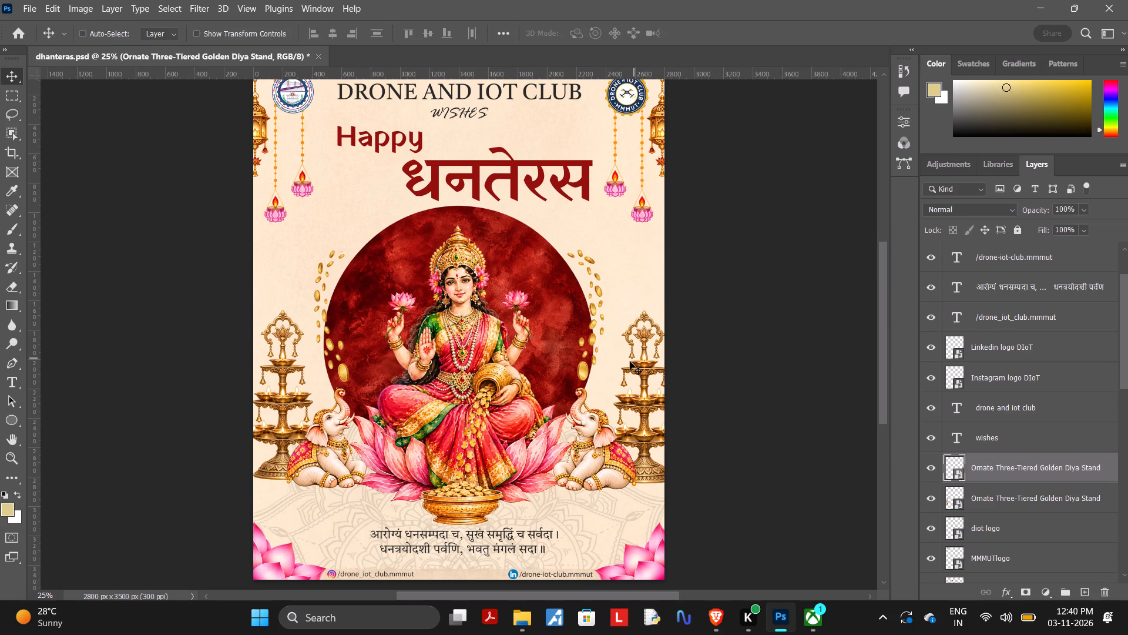
click(649, 373)
Nudge the right-hand diya stand slightly inward toward the Lakshmi artwork.
key(Left)
key(Left)
key(Left)
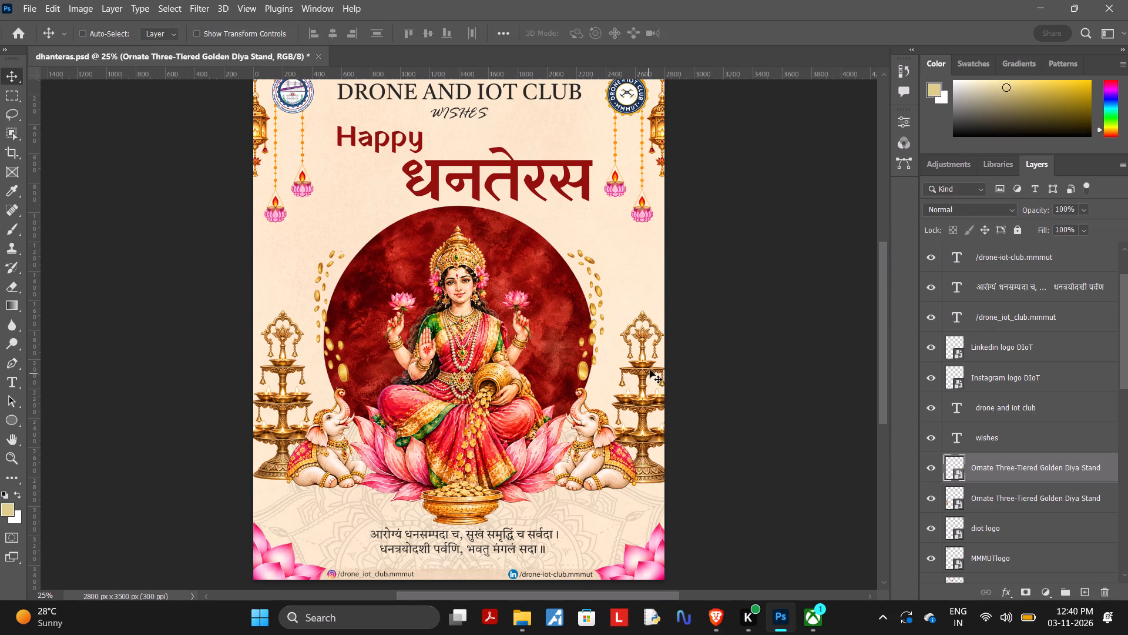
click(777, 269)
Nudge the left-hand diya stand, on the lower Ornate Three-Tiered Golden Diya Stand layer, slightly outward toward the poster's left edge.
click(278, 388)
click(990, 503)
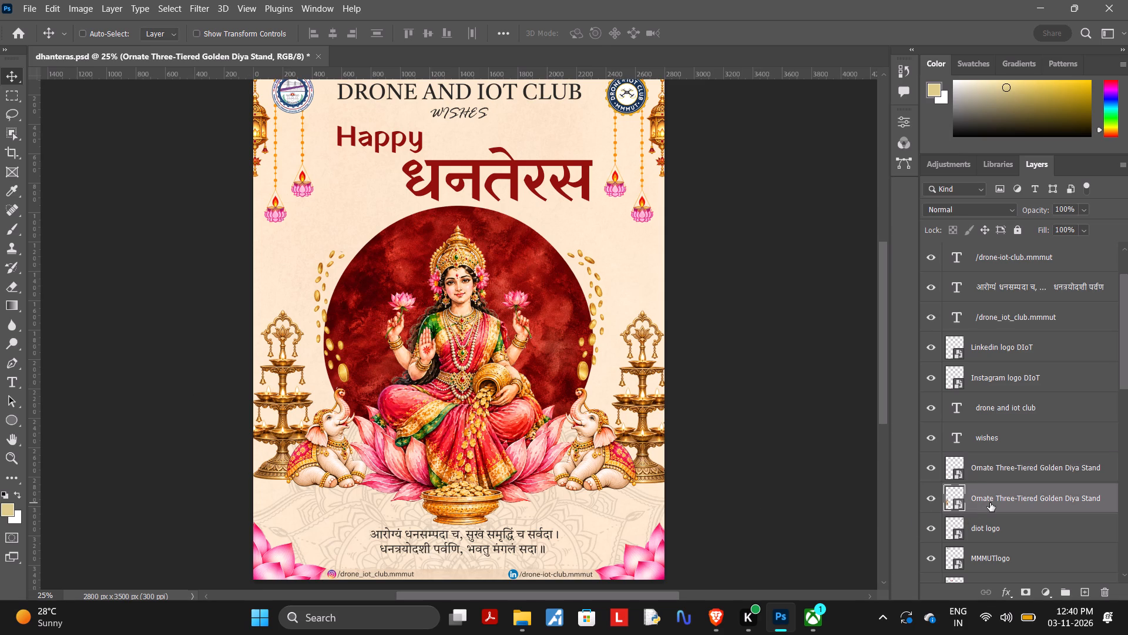
key(Left)
key(Left)
key(Left)
key(Left)
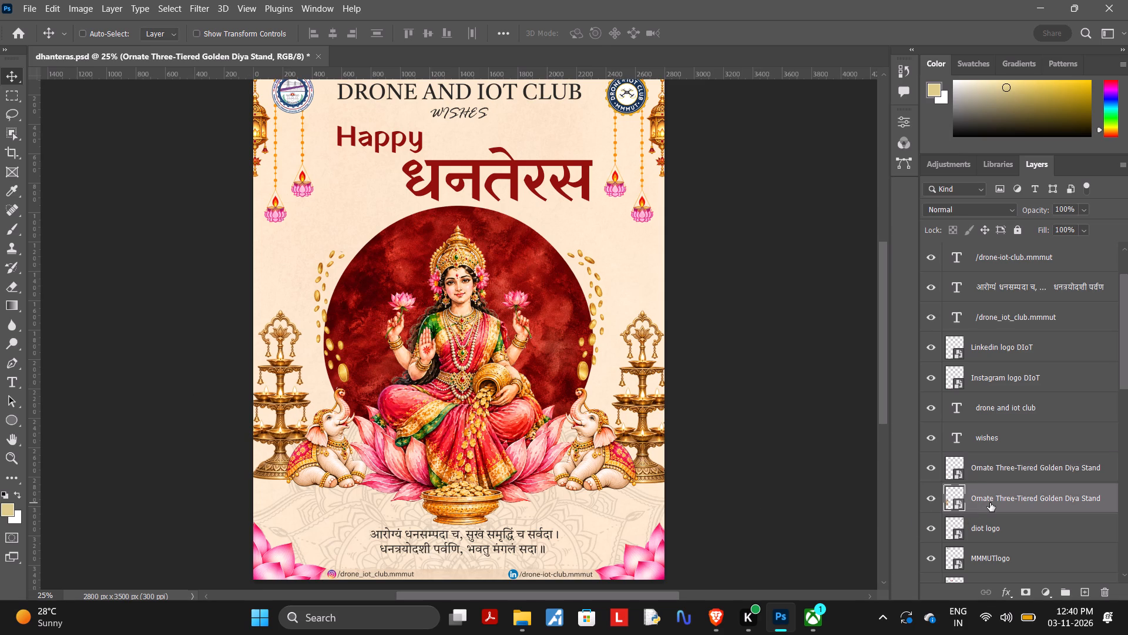
key(Left)
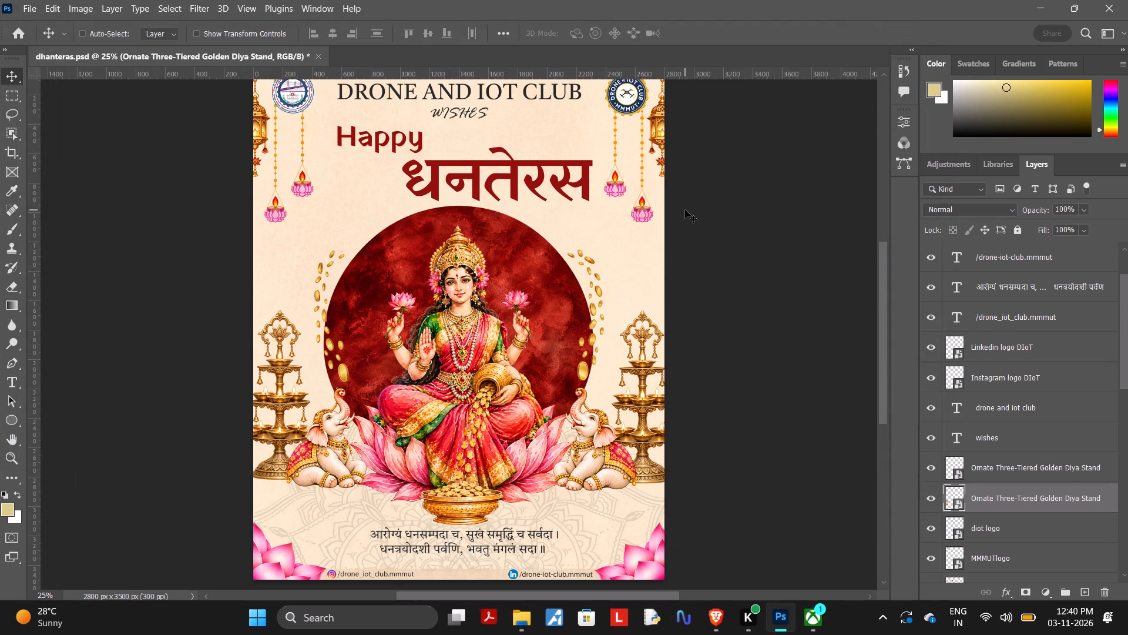
Look over the poster from the footer up to the title to check the overall composition with both diya stands.
scroll(685, 210, up, 3)
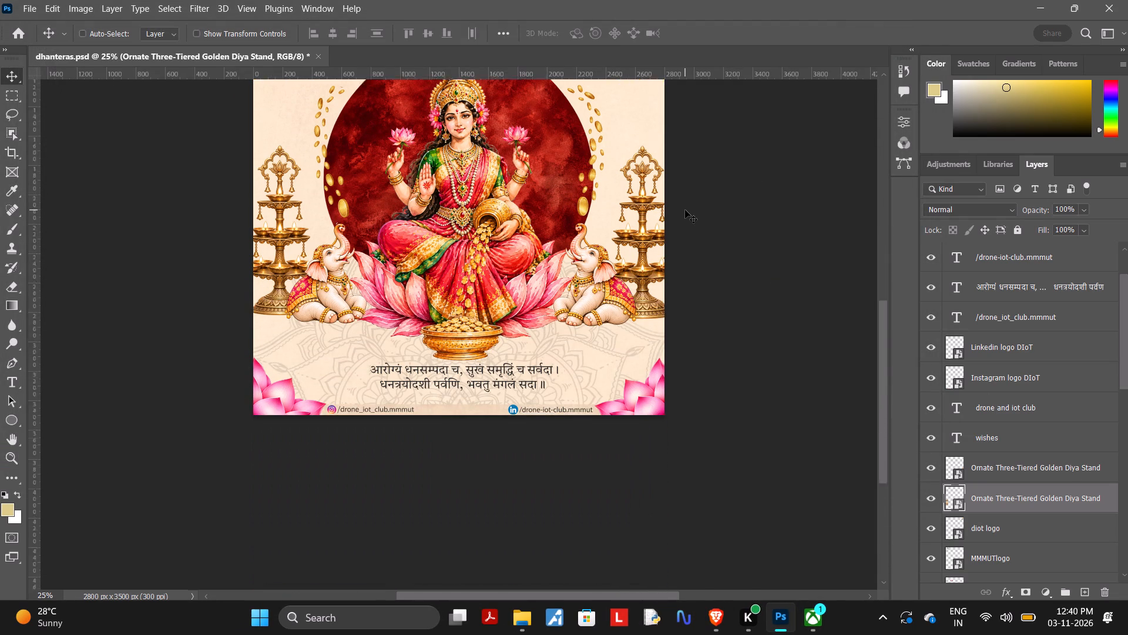
scroll(685, 210, up, 4)
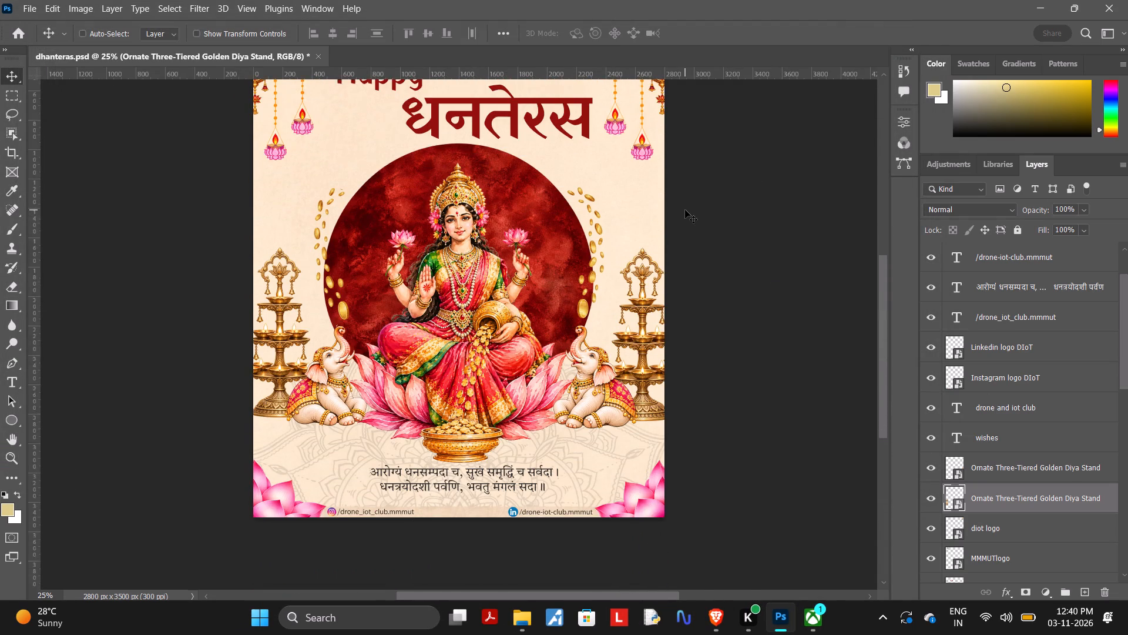
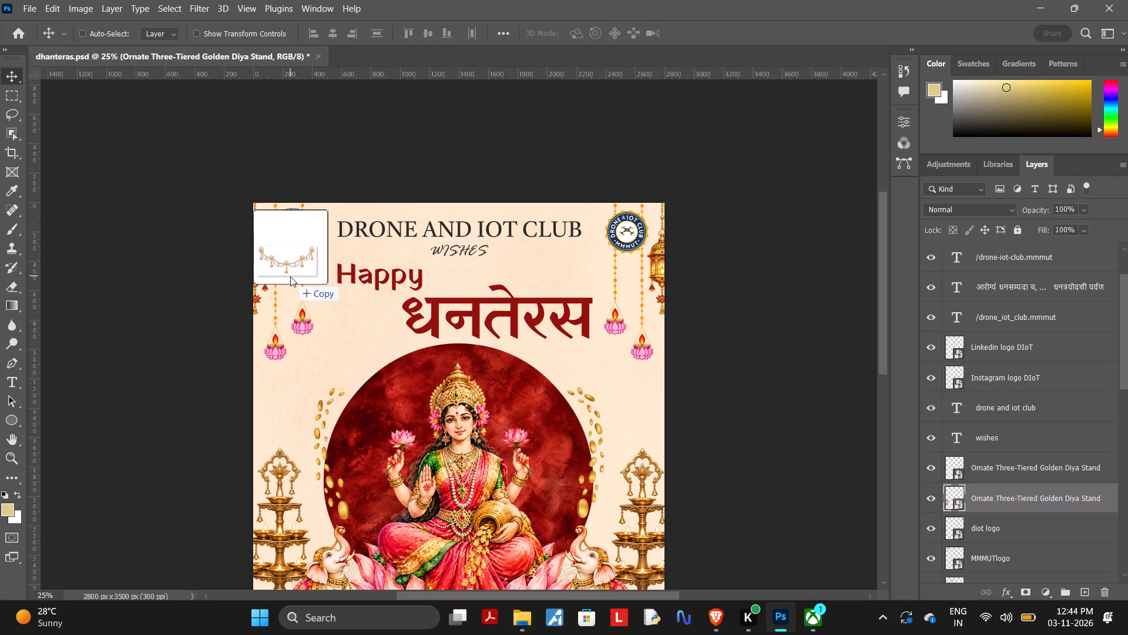
drag(290, 276, 304, 285)
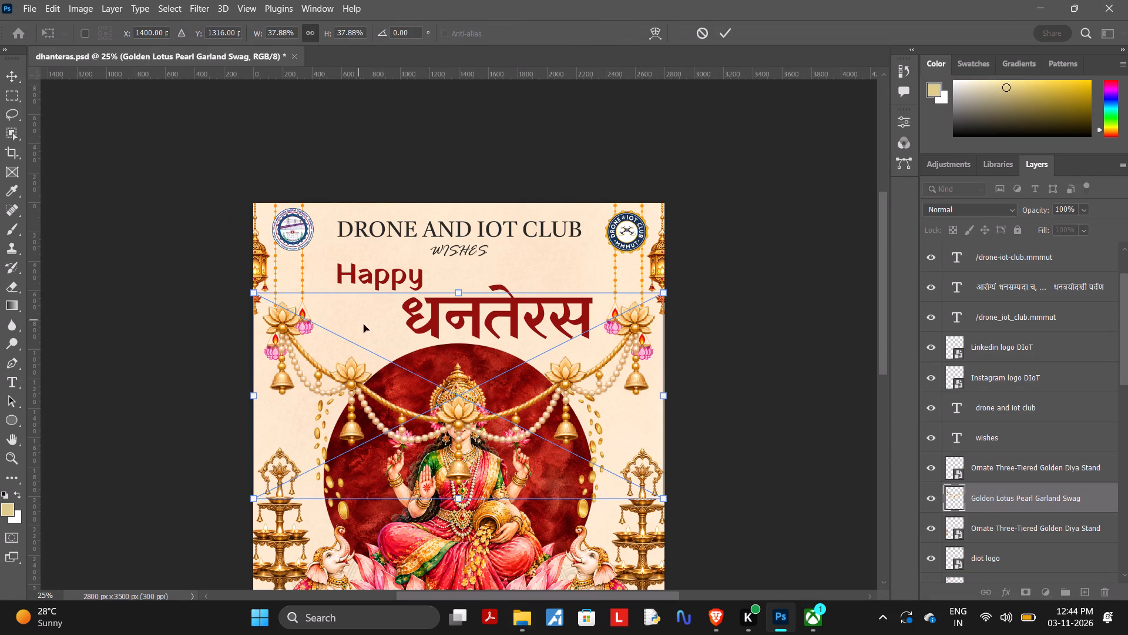
drag(260, 293, 437, 375)
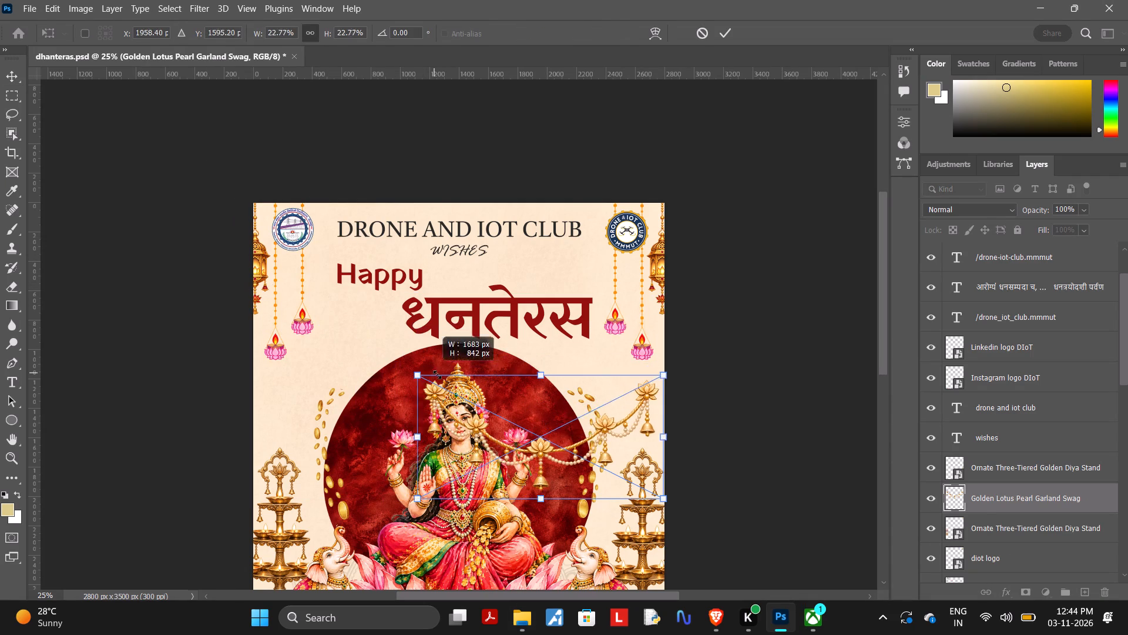
drag(437, 375, 481, 392)
drag(537, 435, 289, 276)
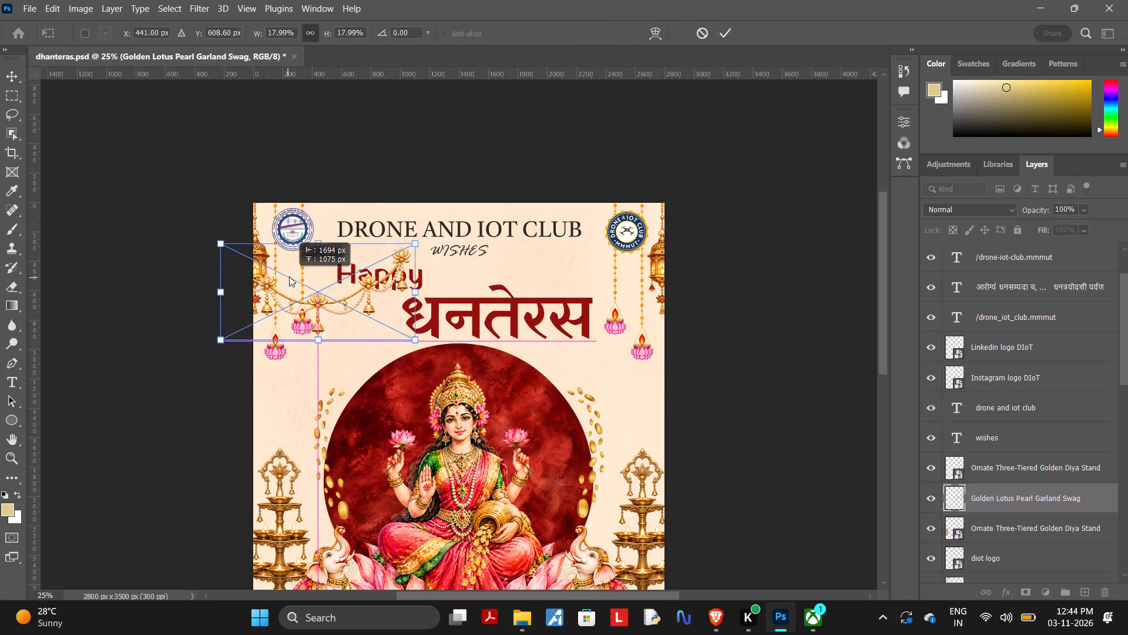
drag(289, 276, 308, 192)
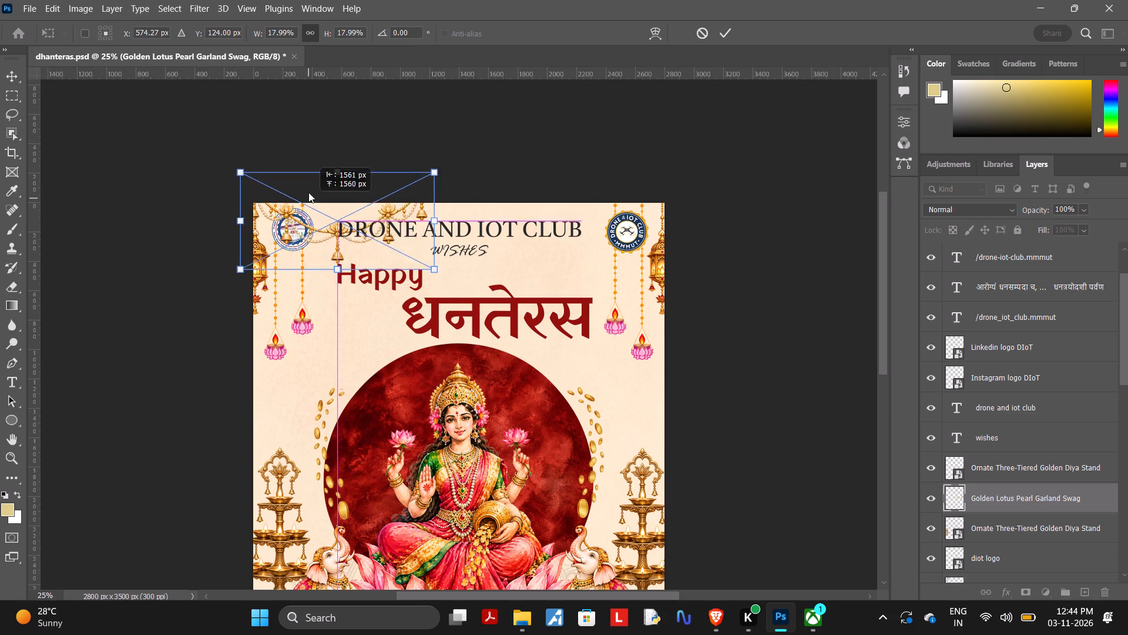
drag(308, 192, 311, 226)
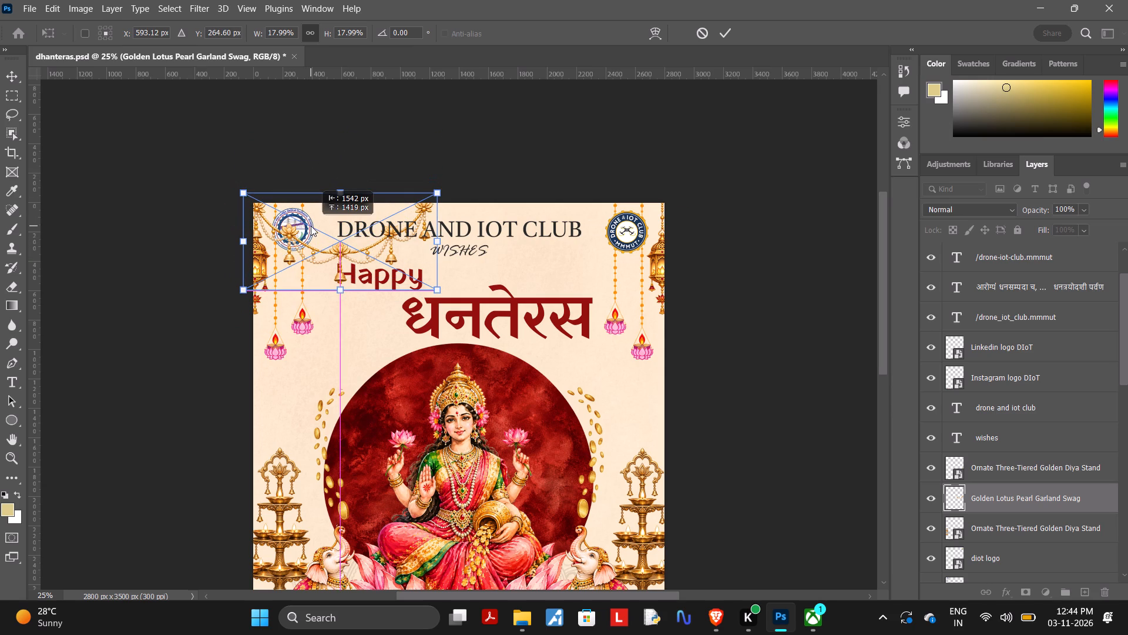
drag(311, 226, 312, 228)
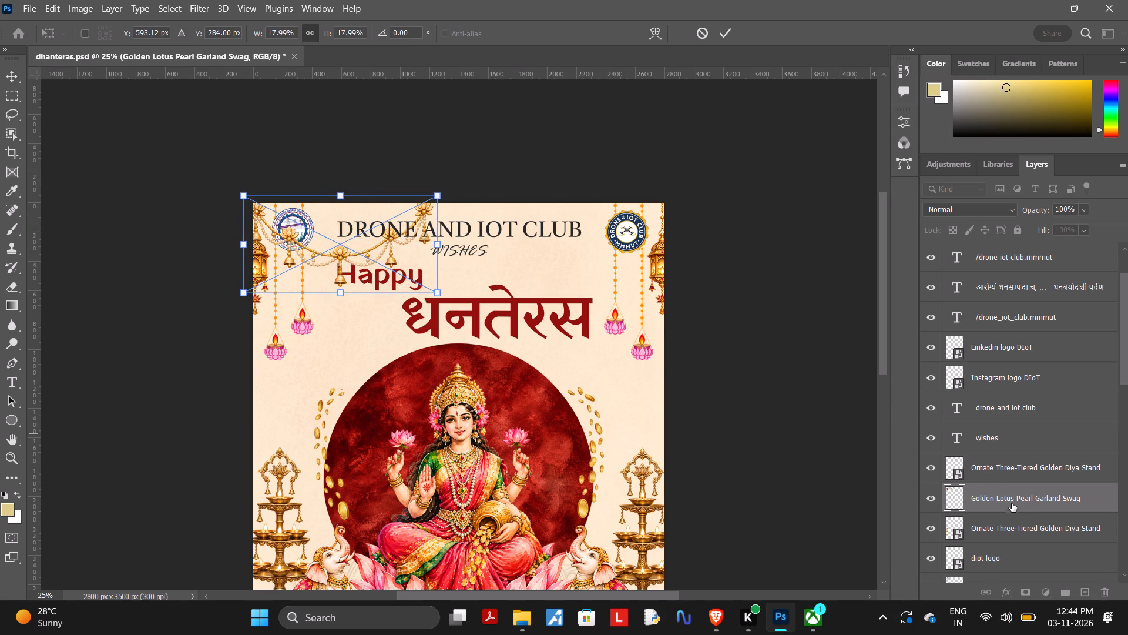
Move the Golden Lotus Pearl Garland Swag layer directly beneath the धनतेरस text layer.
drag(1012, 502, 1015, 593)
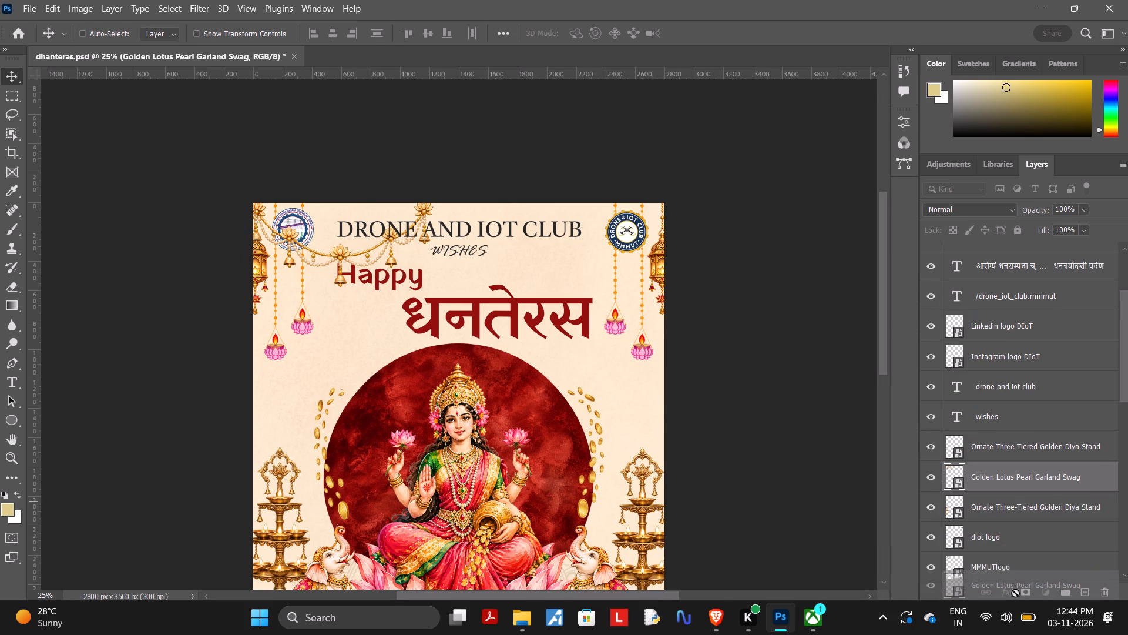
drag(1015, 593, 1015, 567)
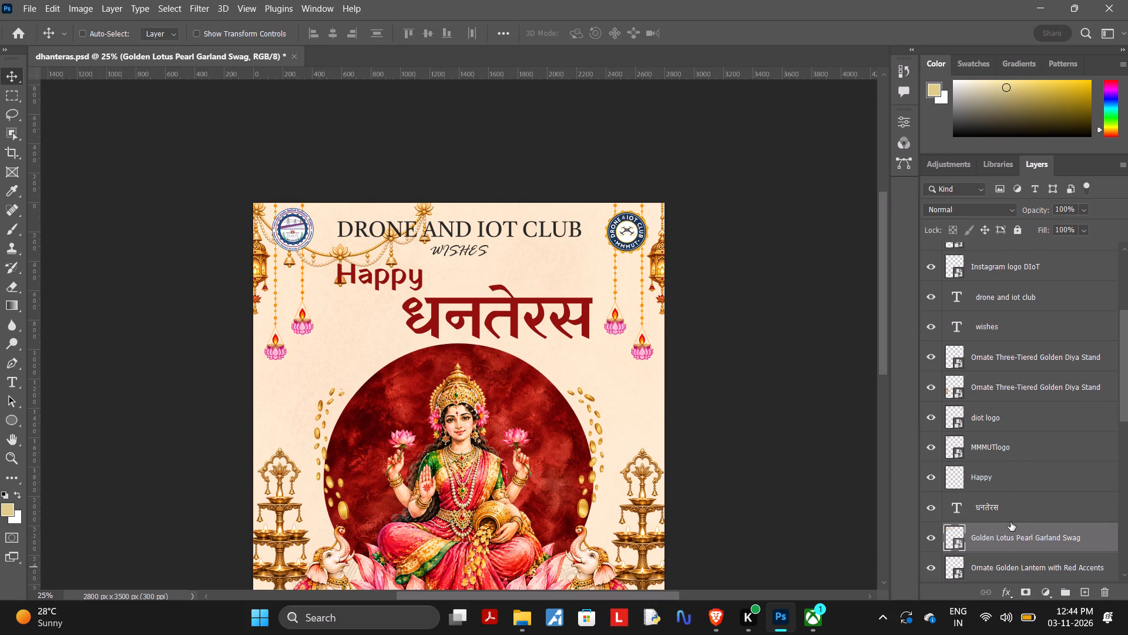
Set the opacity of the Golden Lotus Pearl Garland Swag layer to 50%.
click(1082, 206)
click(1067, 223)
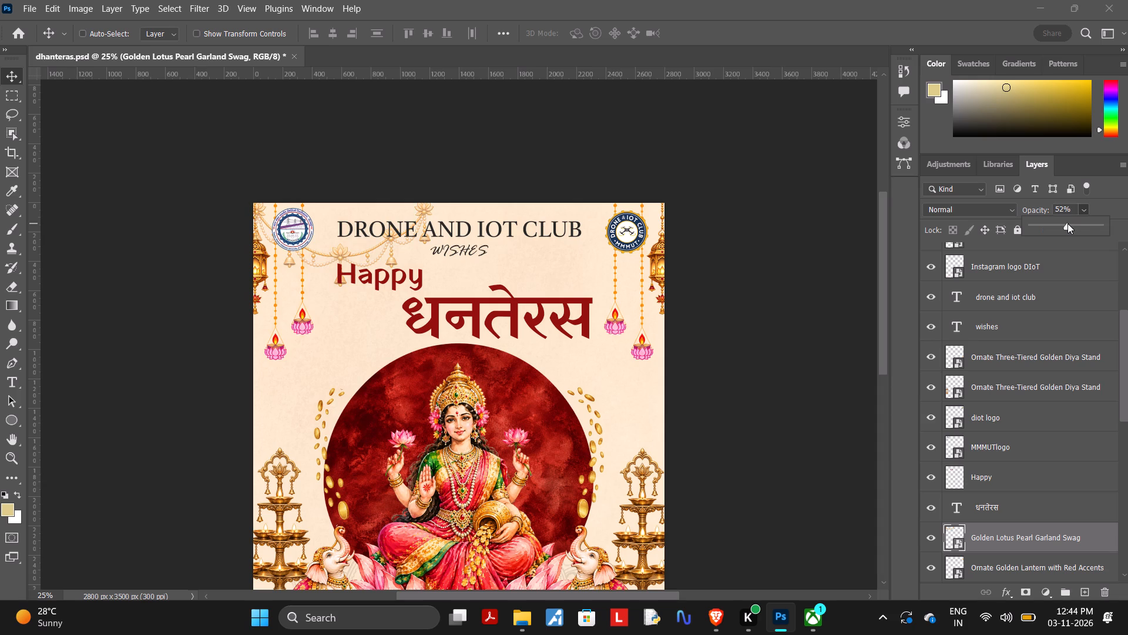
click(1067, 223)
click(836, 266)
Place a second copy of the Golden Lotus Pearl Garland Swag image into the Photoshop poster at full poster width.
click(536, 633)
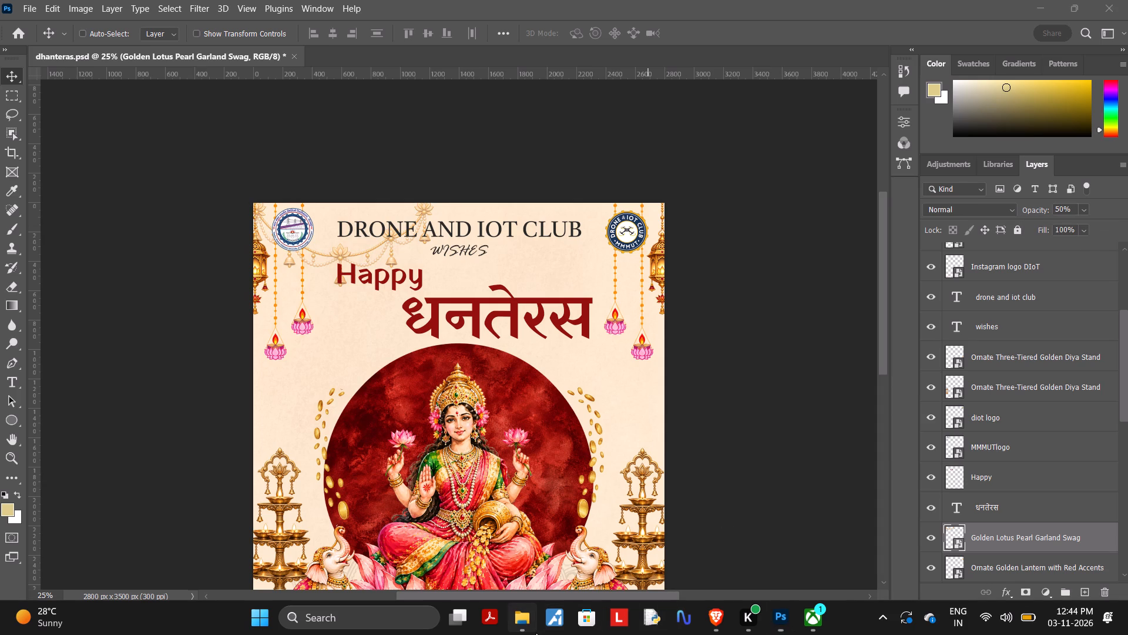
drag(573, 379, 640, 432)
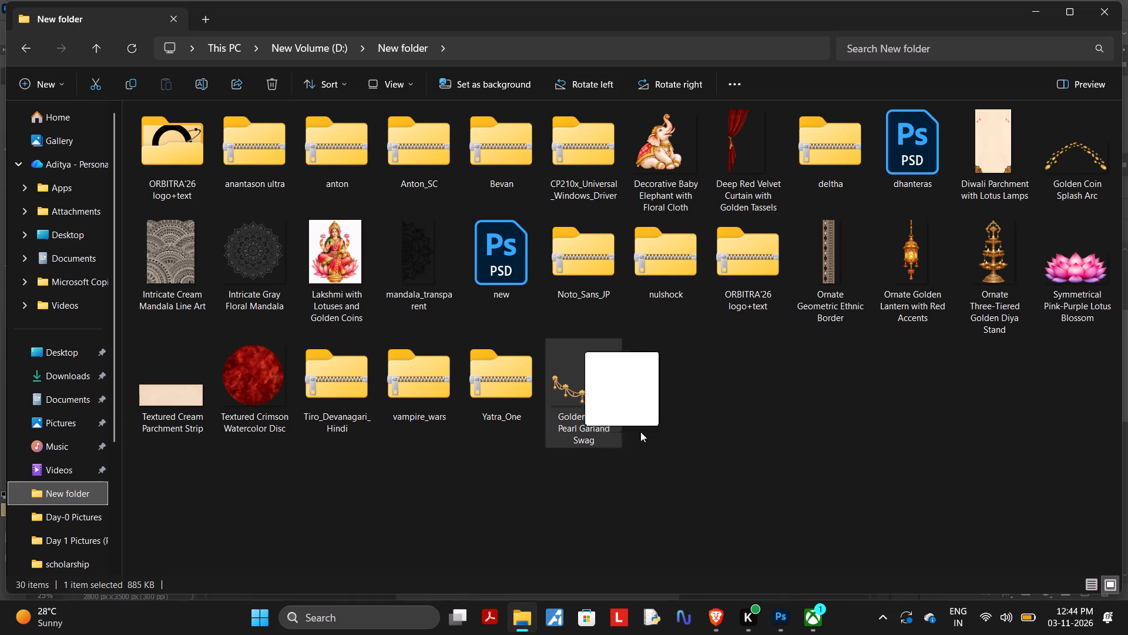
drag(640, 432, 463, 259)
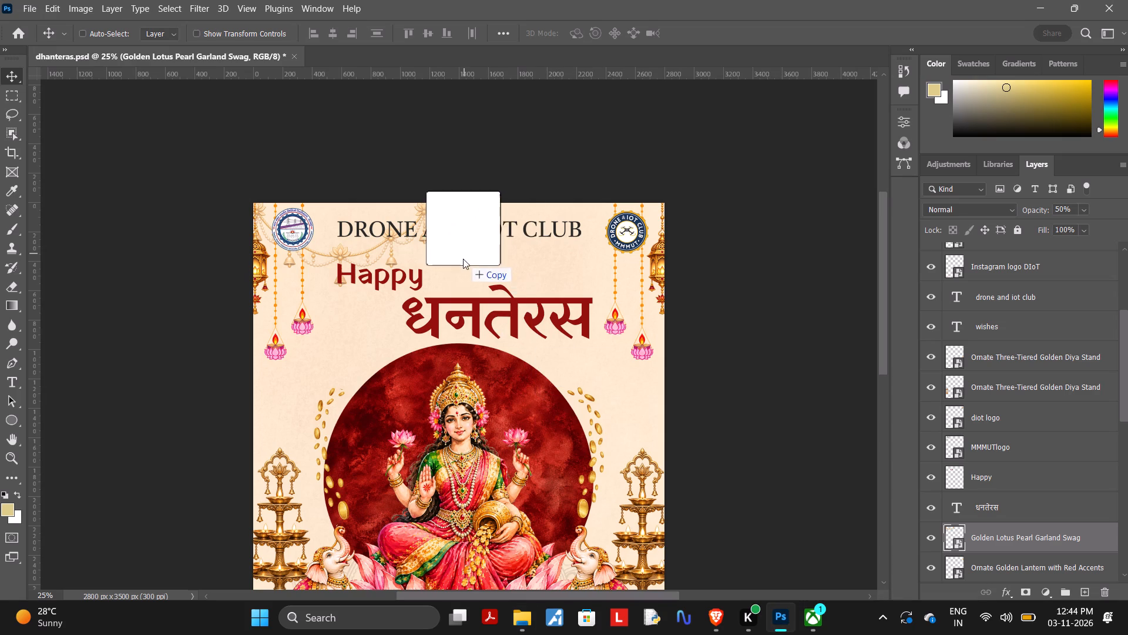
drag(463, 259, 476, 290)
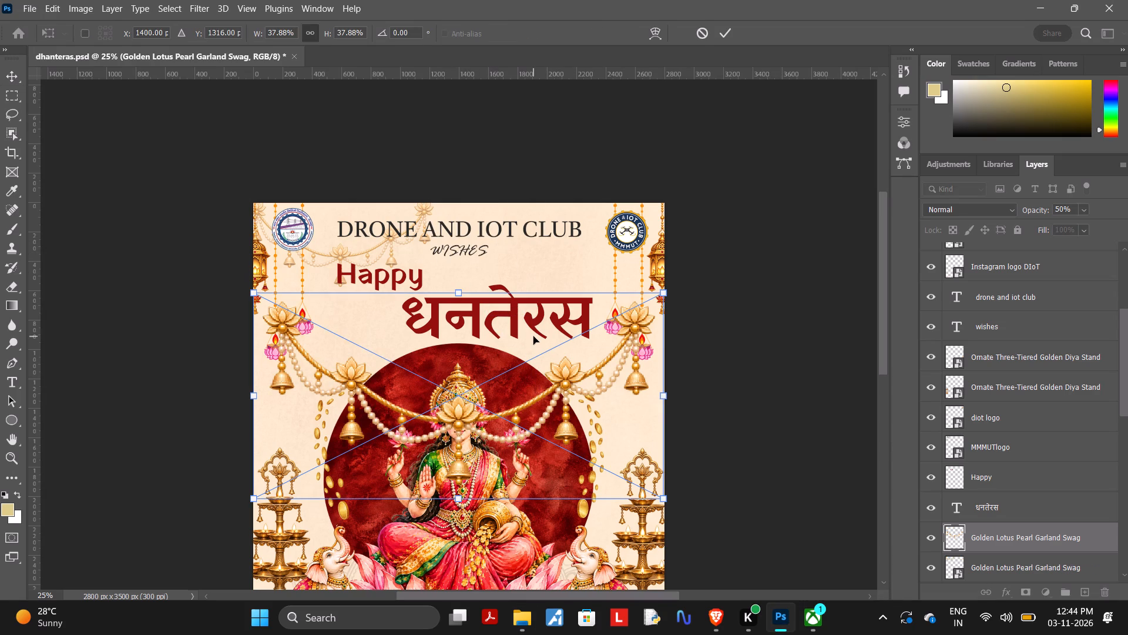
click(1013, 564)
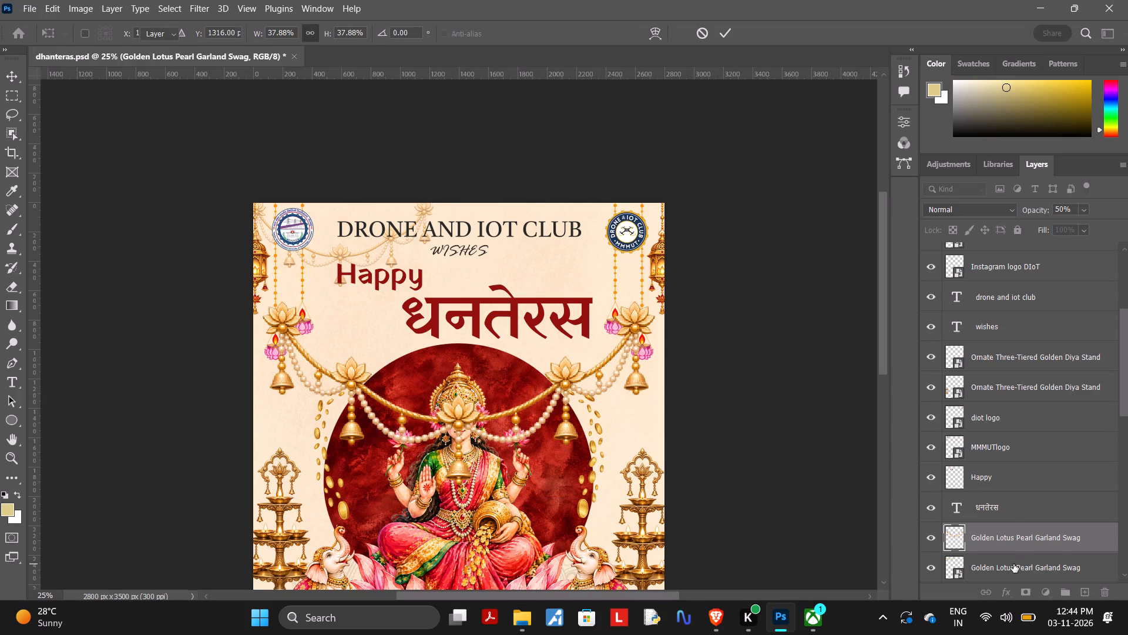
Scale the full-width second Golden Lotus Pearl Garland Swag copy to 17.99%, matching the first garland.
key(ctrl+t)
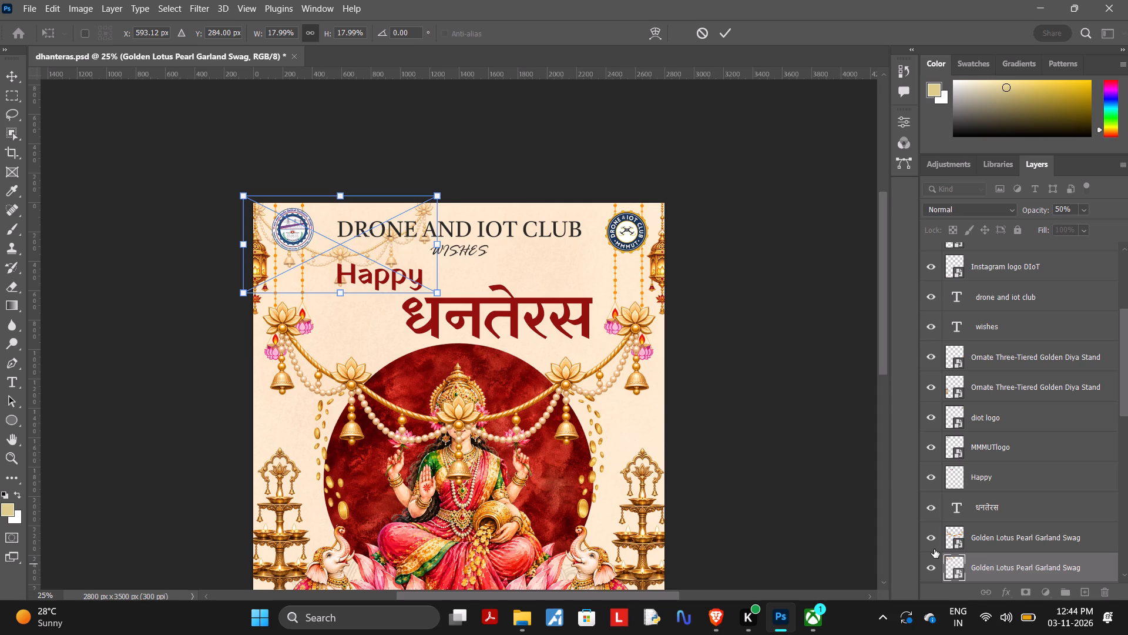
click(1032, 527)
key(ctrl+t)
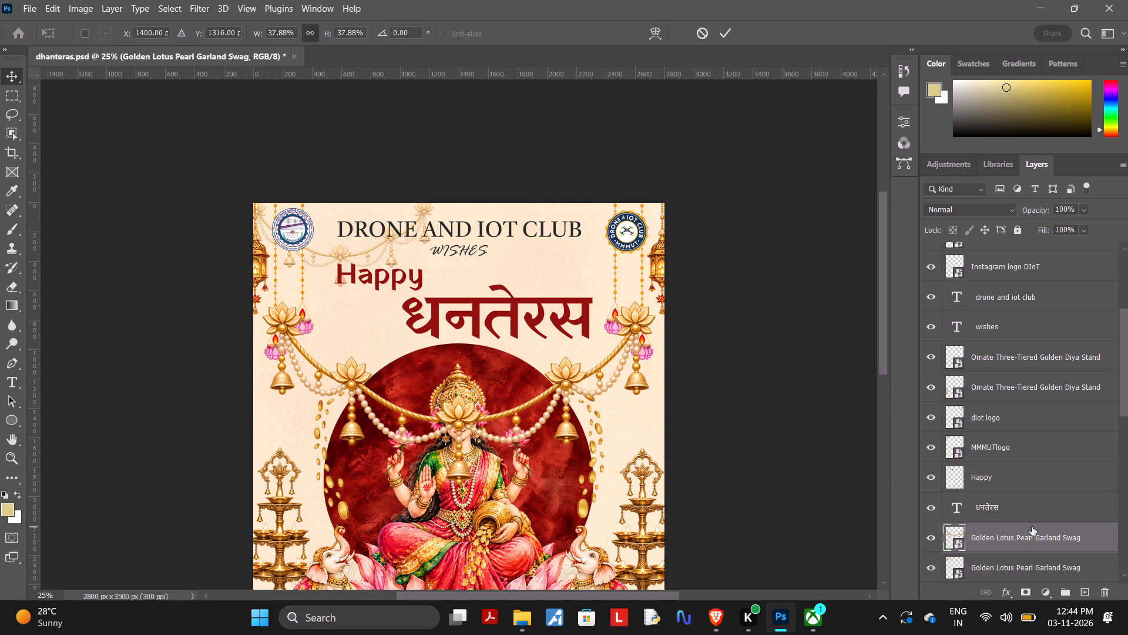
click(275, 32)
key(Right)
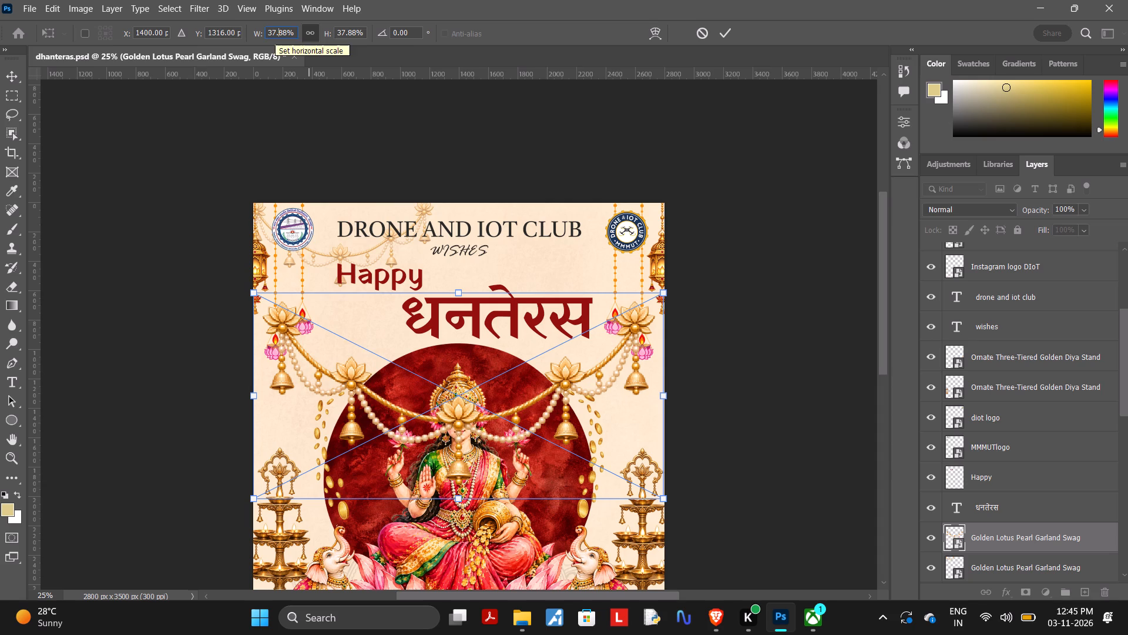
key(Right)
key(Right)
key(BackSpace)
key(BackSpace)
key(BackSpace)
key(BackSpace)
key(BackSpace)
key(BackSpace)
key(BackSpace)
key(BackSpace)
key(BackSpace)
key(BackSpace)
key(BackSpace)
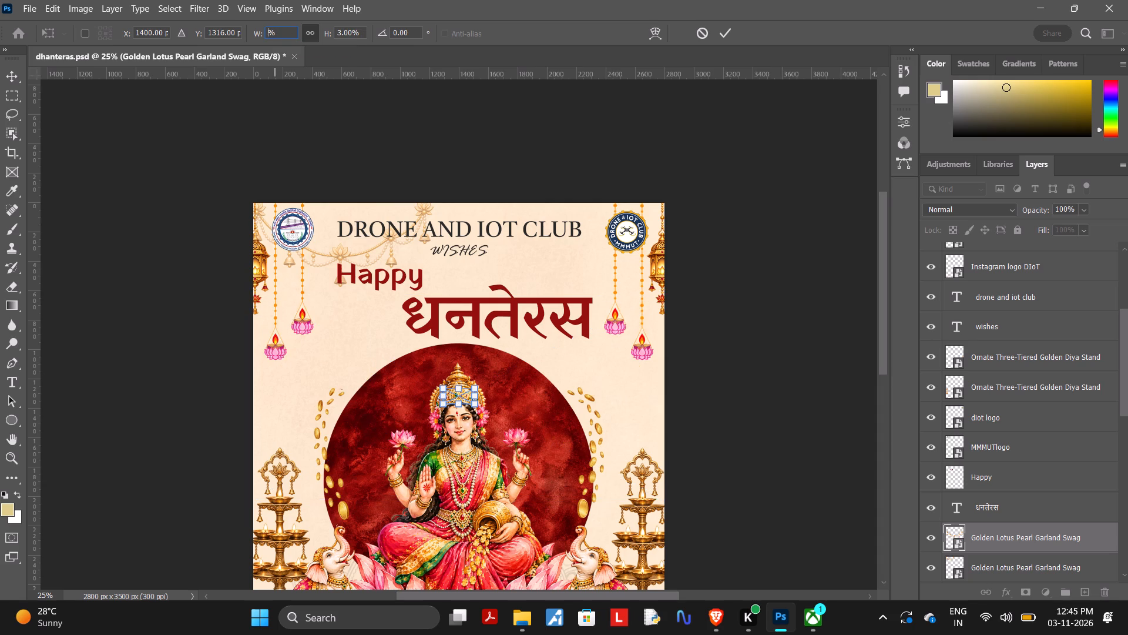
text(17.99)
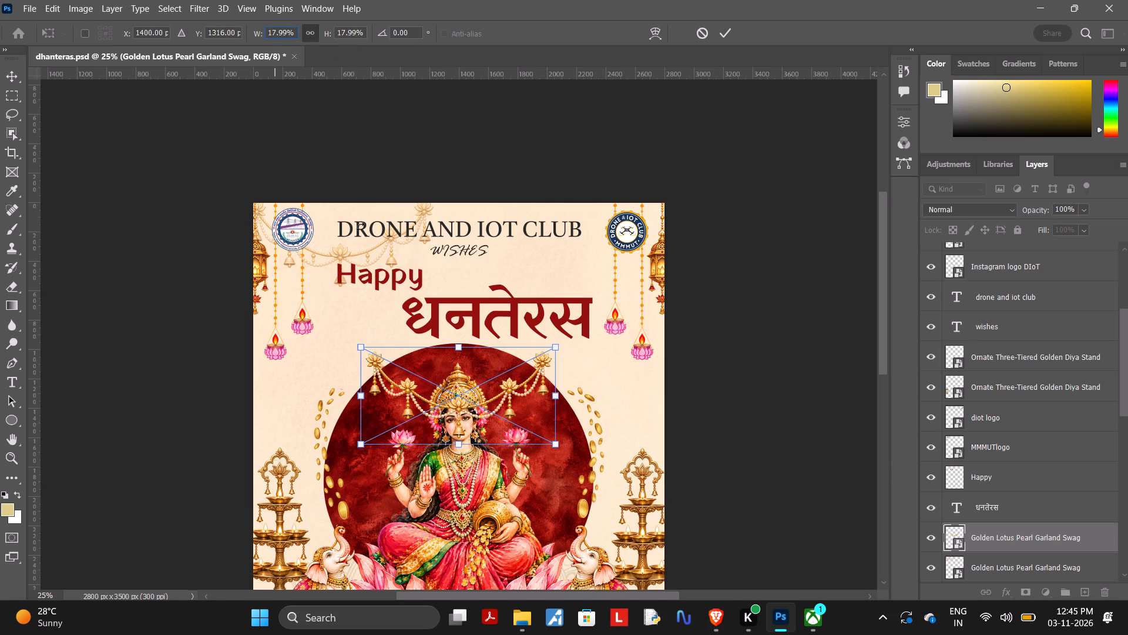
click(733, 38)
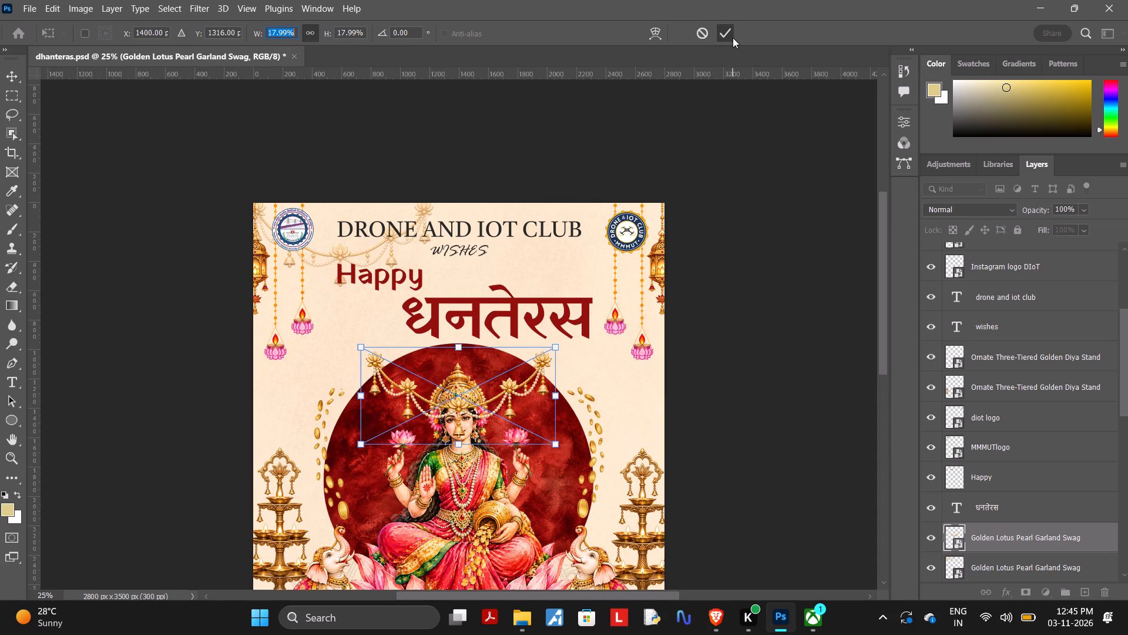
Move the second garland up to the poster's top edge, behind the DRONE AND IOT CLUB heading beside the first garland.
drag(459, 390, 522, 257)
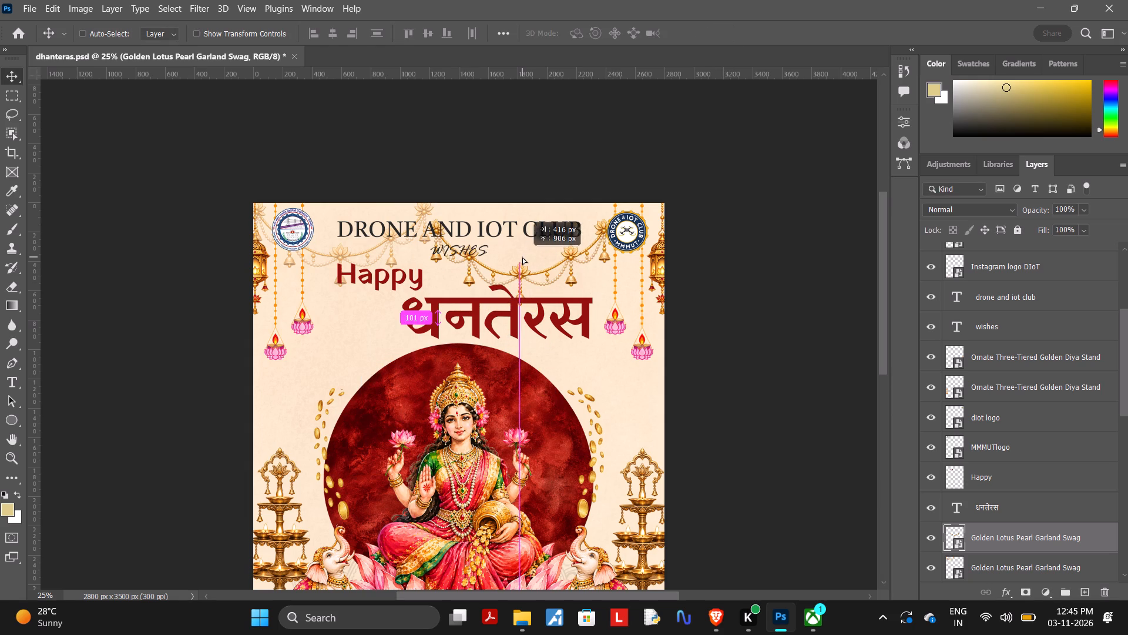
drag(522, 257, 510, 242)
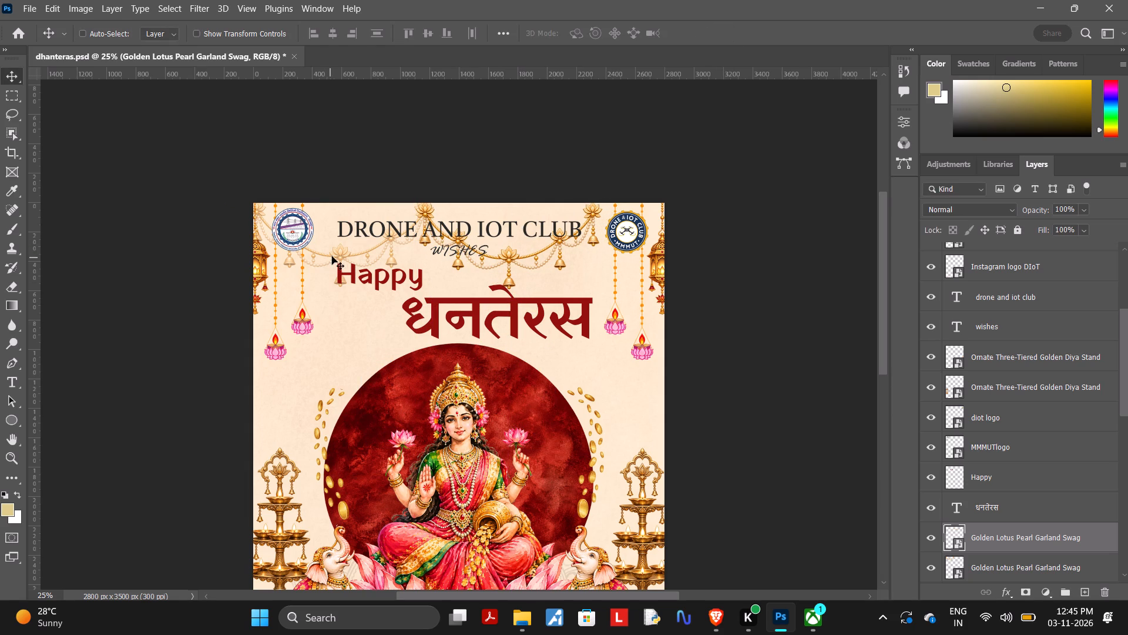
Shift the first garland, the 50% opacity one, about 245 px left so it runs off the poster's left edge.
click(985, 562)
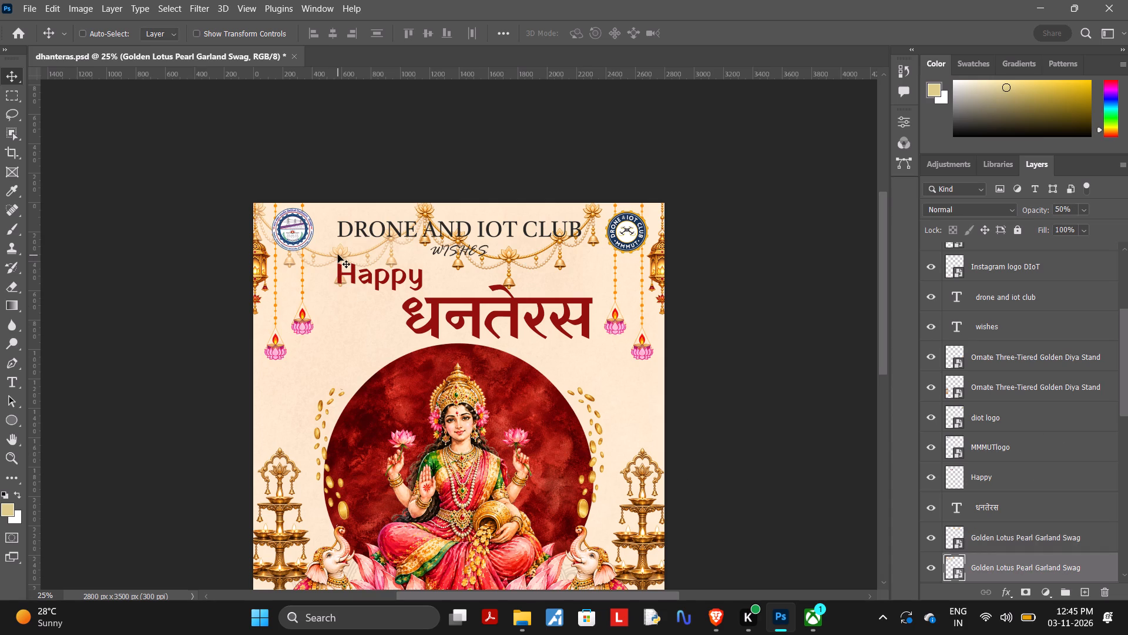
drag(338, 255, 307, 258)
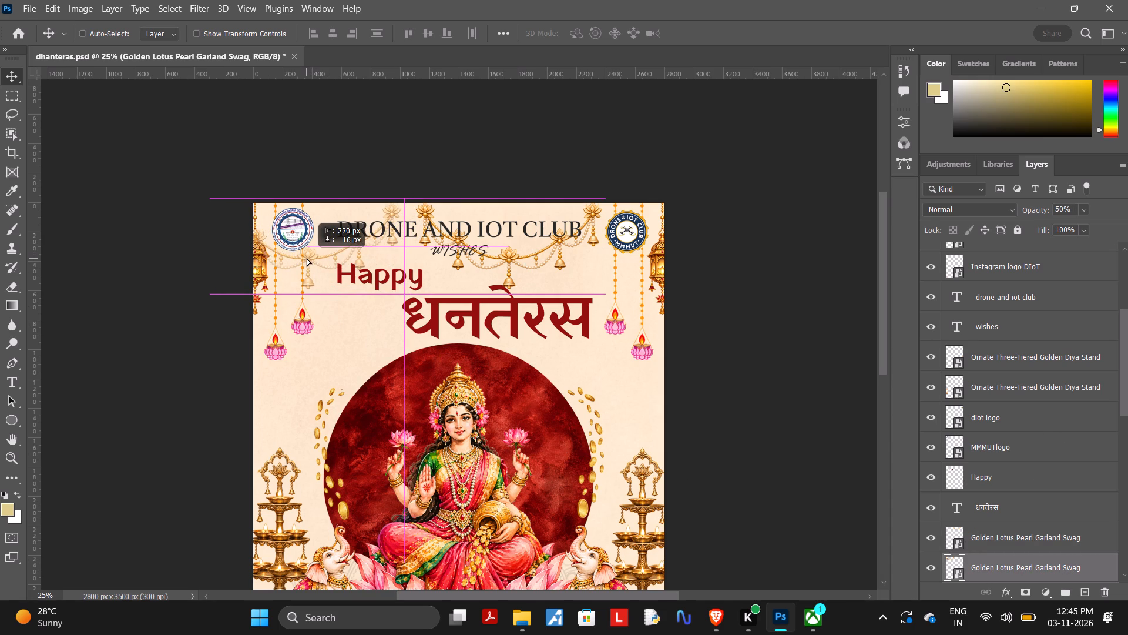
drag(307, 258, 301, 255)
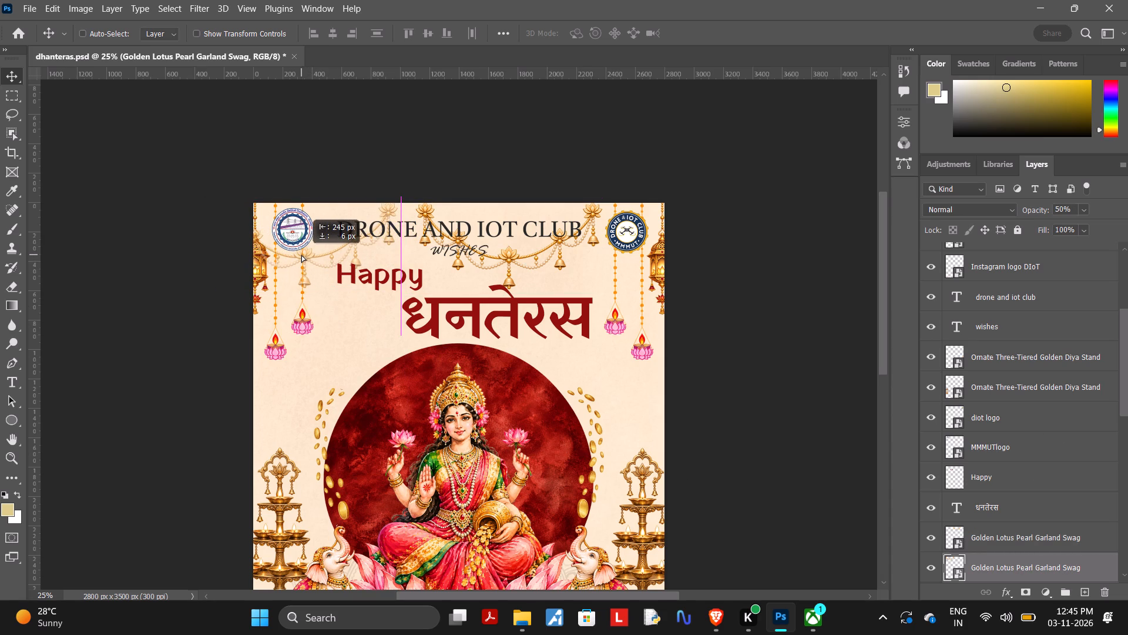
drag(301, 255, 298, 253)
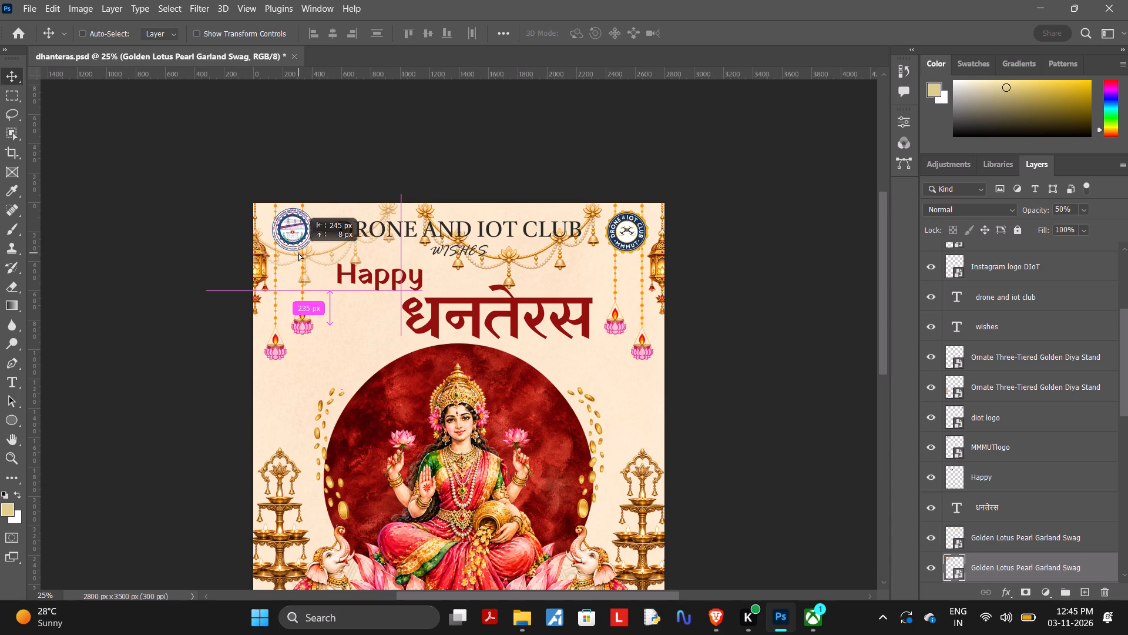
drag(298, 253, 298, 254)
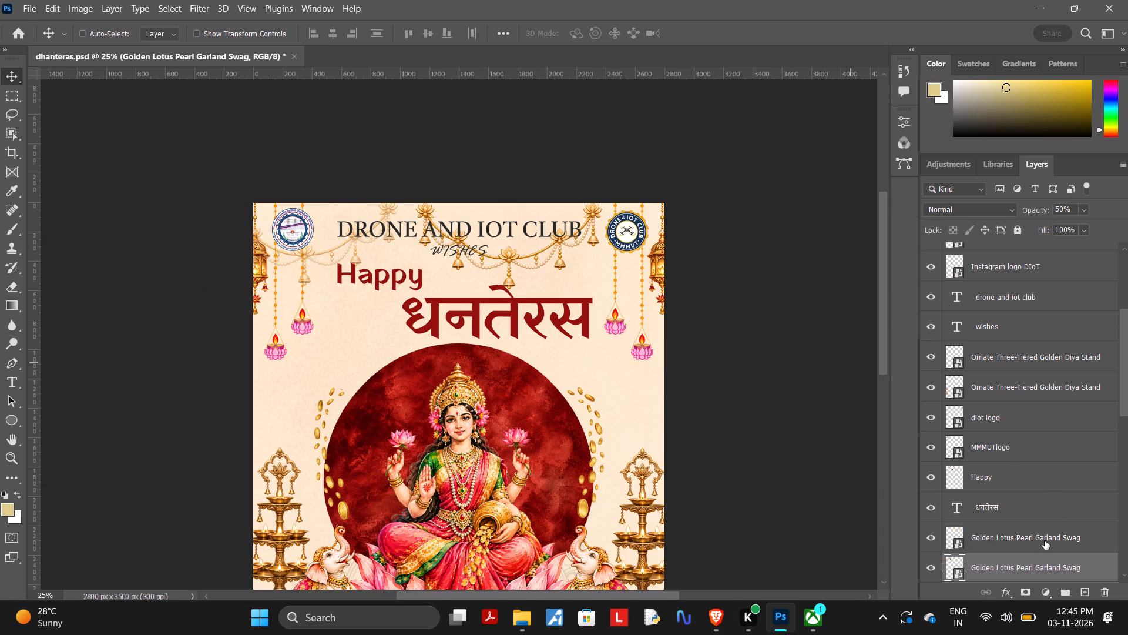
Move the second garland left until its end lotus meets the first garland's right end.
click(1043, 542)
drag(503, 262, 468, 258)
key(Left)
key(Left)
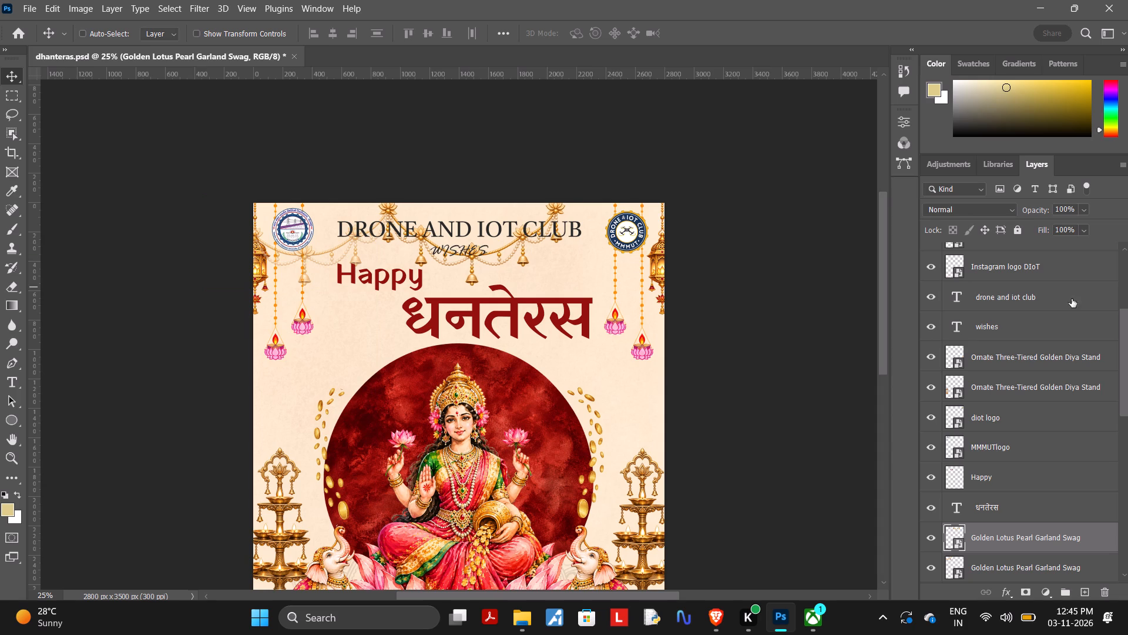
Set the opacity of the second garland layer to 50%.
click(1085, 206)
drag(1097, 224, 1066, 230)
drag(1066, 230, 1065, 230)
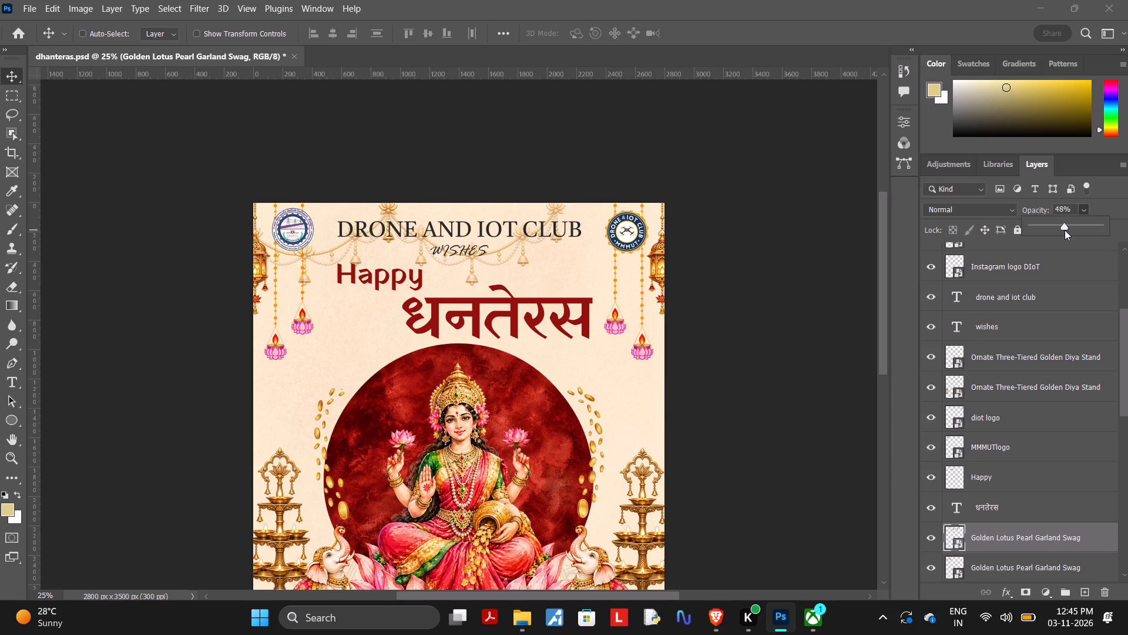
drag(1065, 230, 1066, 230)
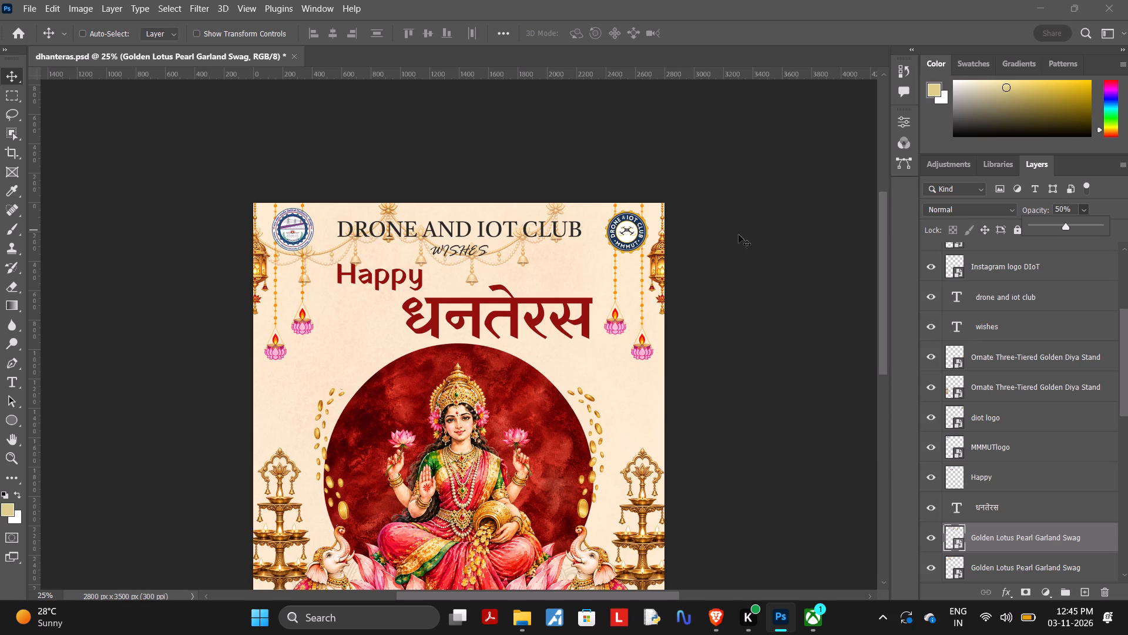
click(738, 235)
Place a third copy of the Golden Lotus Pearl Garland Swag image from File Explorer into the Photoshop poster.
click(521, 617)
drag(573, 385, 575, 250)
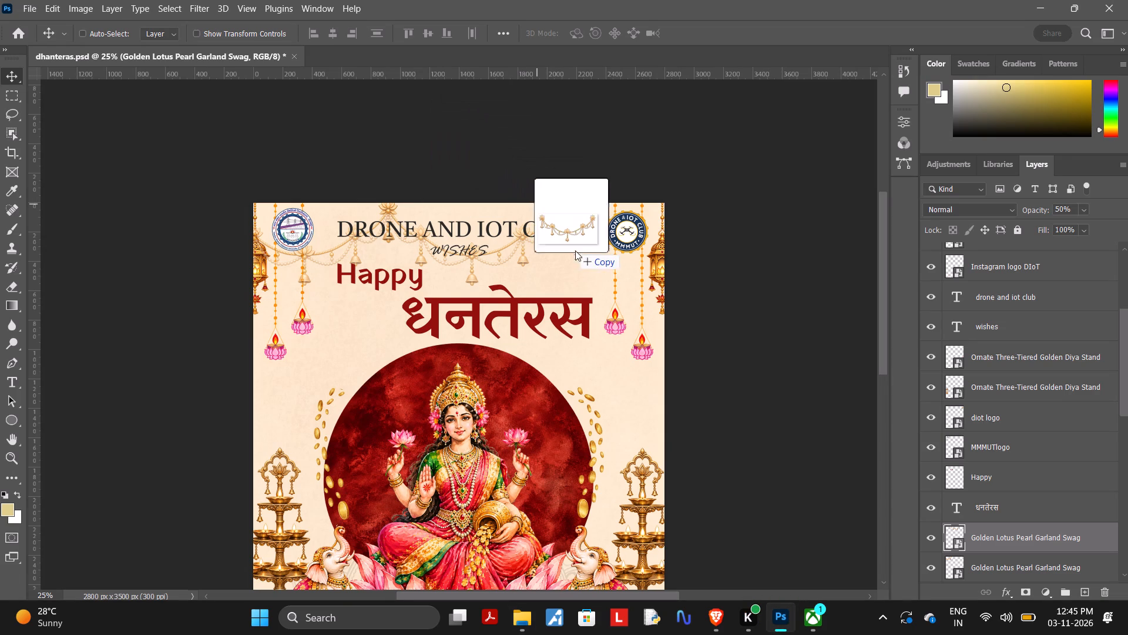
drag(575, 250, 577, 266)
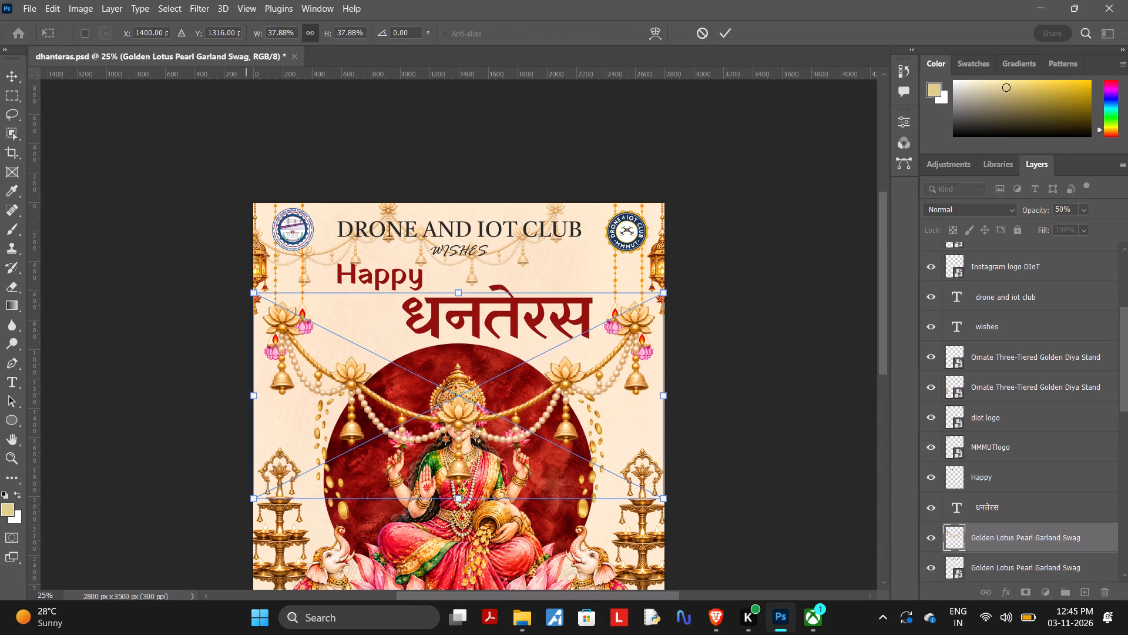
Scale the third garland to 17.99%.
click(286, 31)
key(BackSpace)
key(BackSpace)
key(BackSpace)
key(BackSpace)
key(BackSpace)
key(BackSpace)
key(BackSpace)
key(BackSpace)
key(BackSpace)
key(BackSpace)
key(BackSpace)
key(BackSpace)
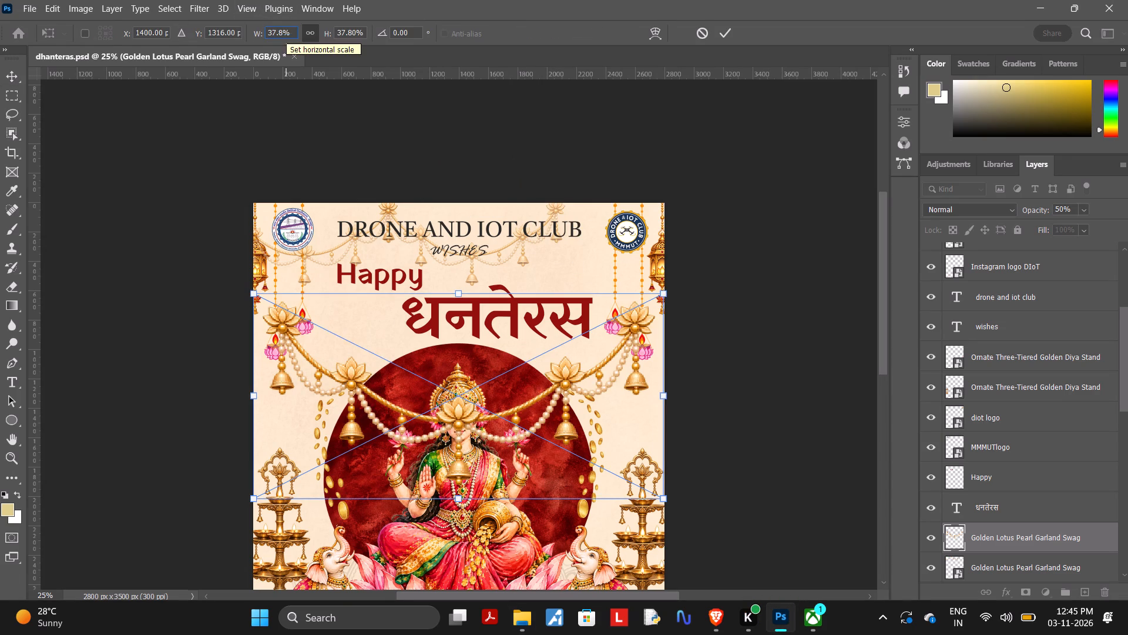
text(17.99)
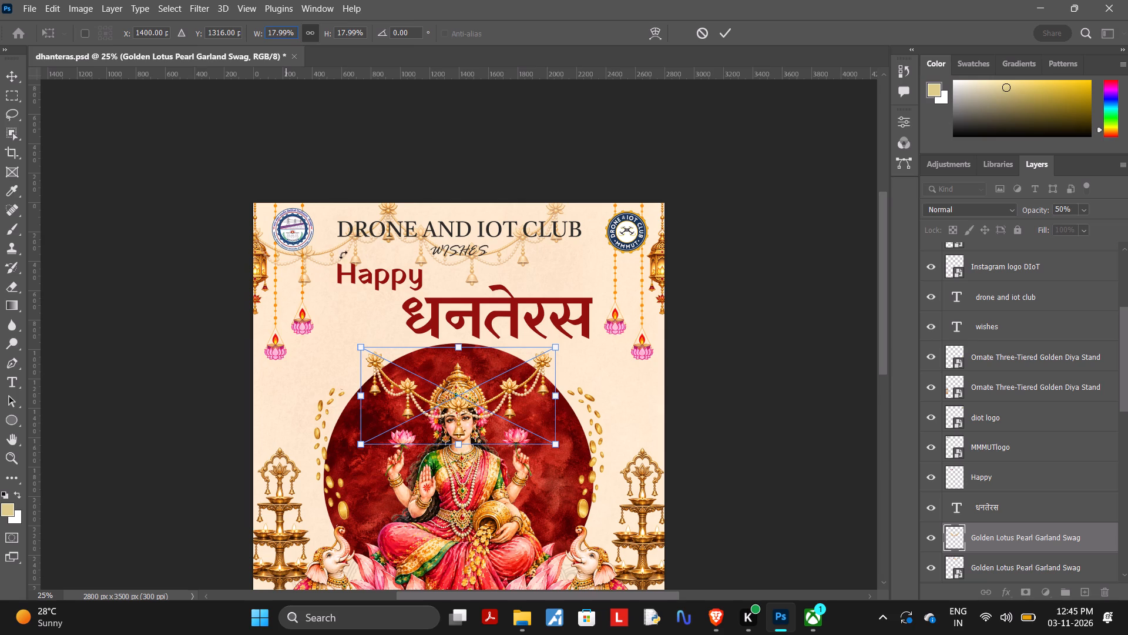
Move the third garland to the poster's upper-right corner, at about X 2629 px, Y 276 px, joining the second garland's end.
drag(449, 391, 634, 212)
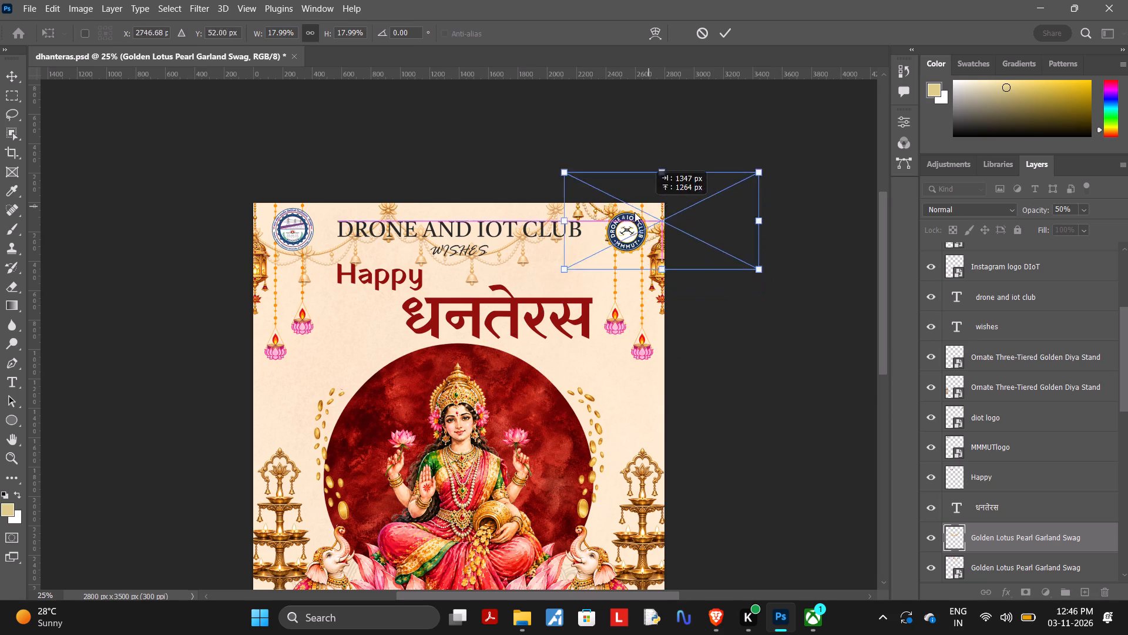
drag(634, 212, 628, 238)
key(Right)
key(Right)
key(Right)
key(Right)
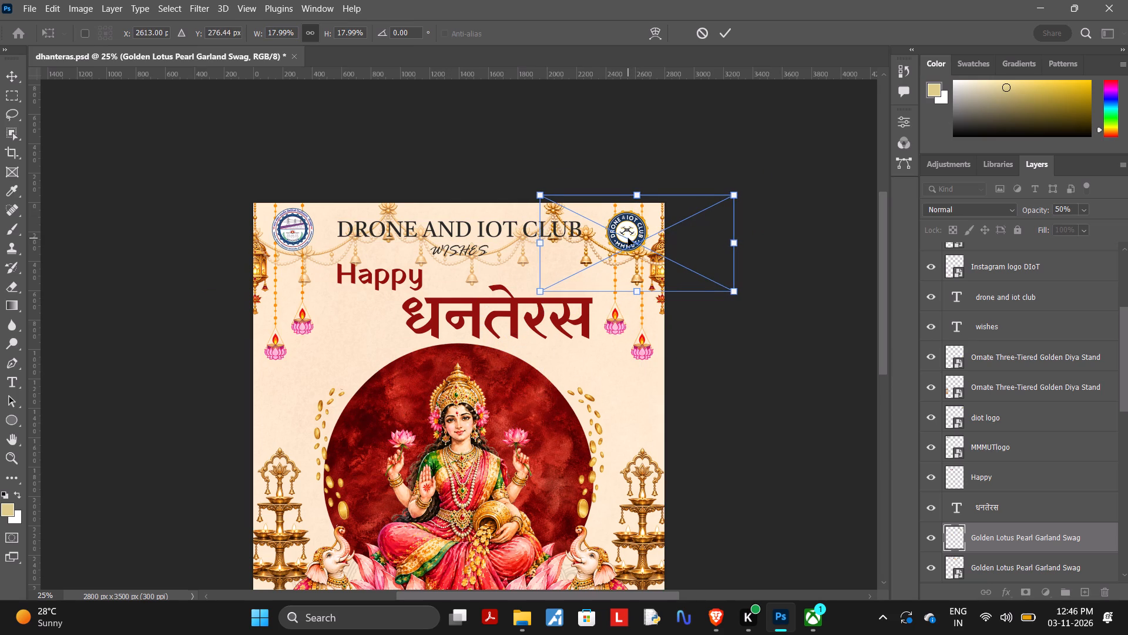
key(Right)
key(Right)
key(Right)
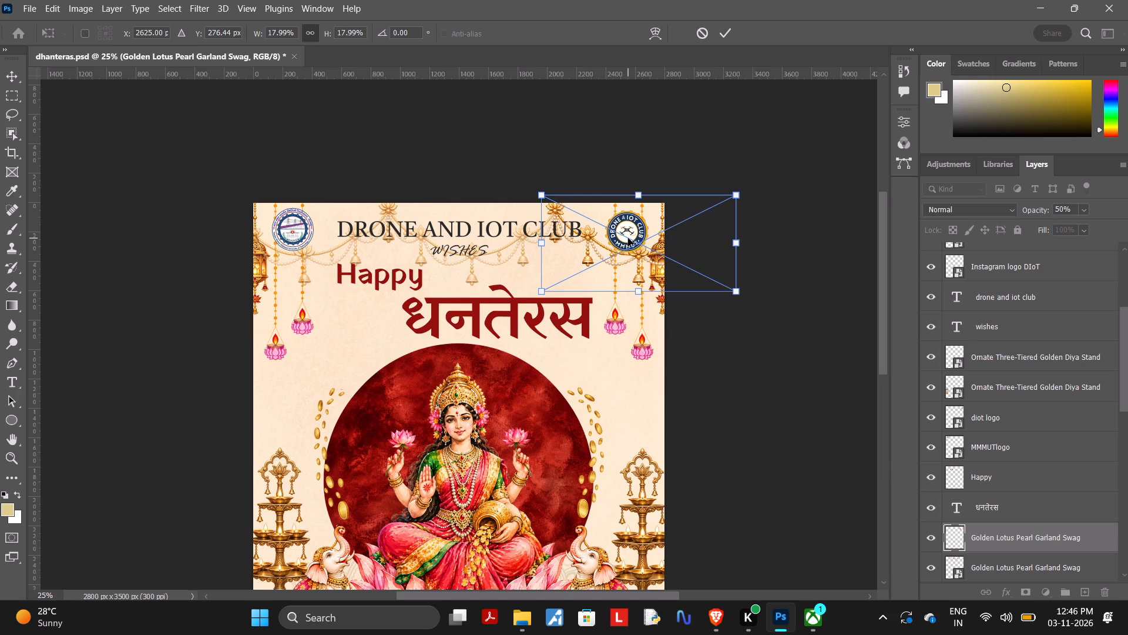
key(Right)
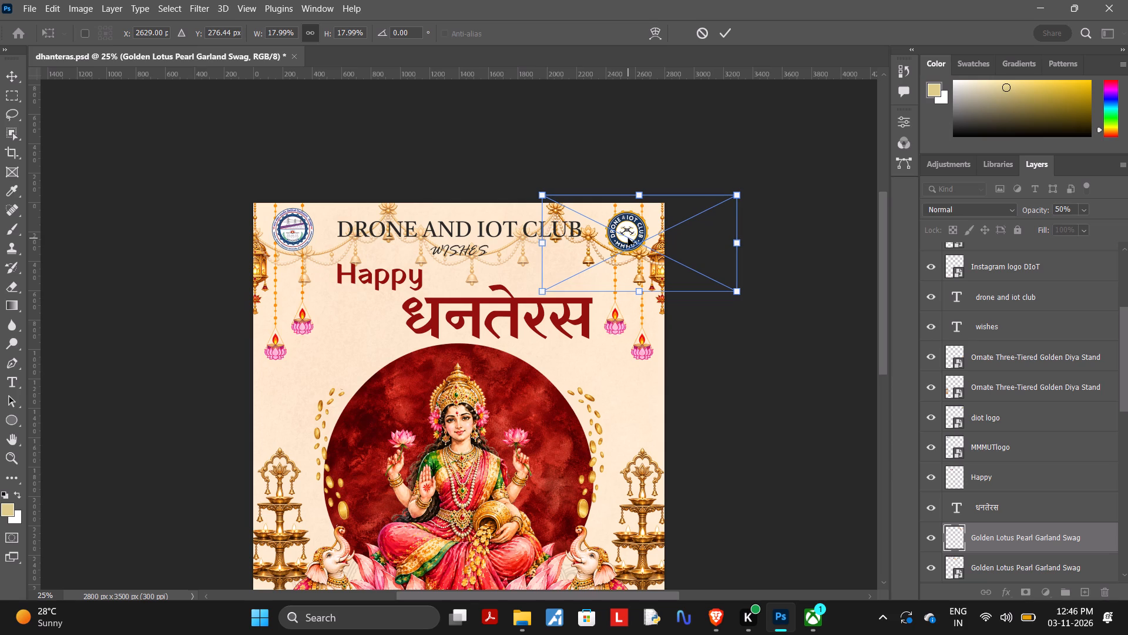
key(Up)
key(Down)
key(Left)
key(Right)
Set the opacity of the third Golden Lotus Pearl Garland Swag layer, at the poster's upper-right corner, to 50%.
click(1082, 205)
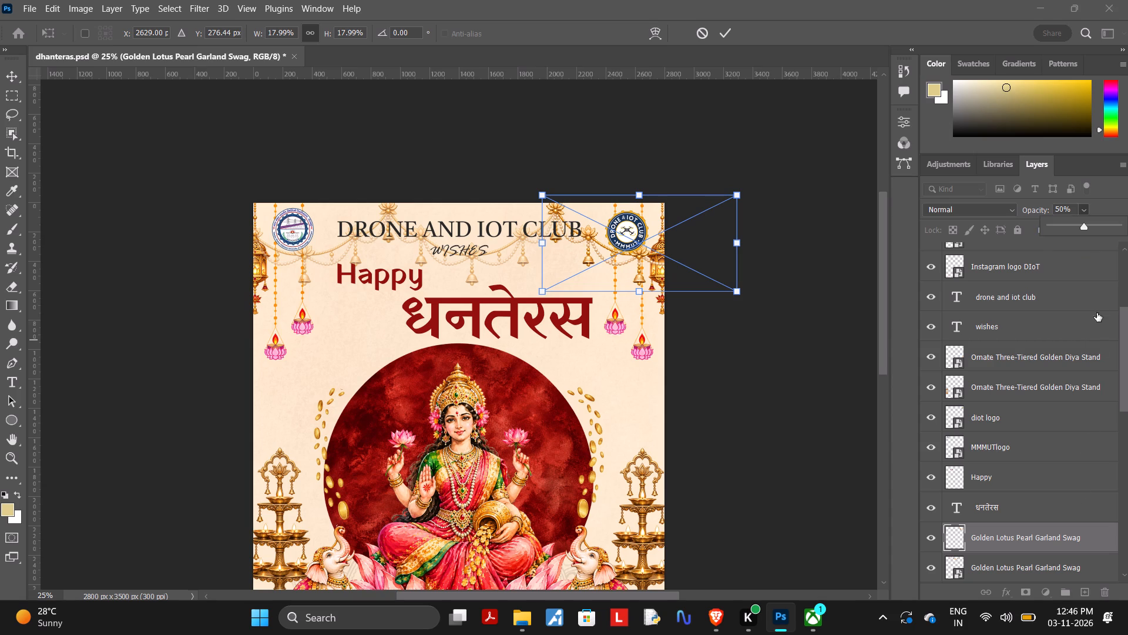
scroll(1055, 520, down, 1)
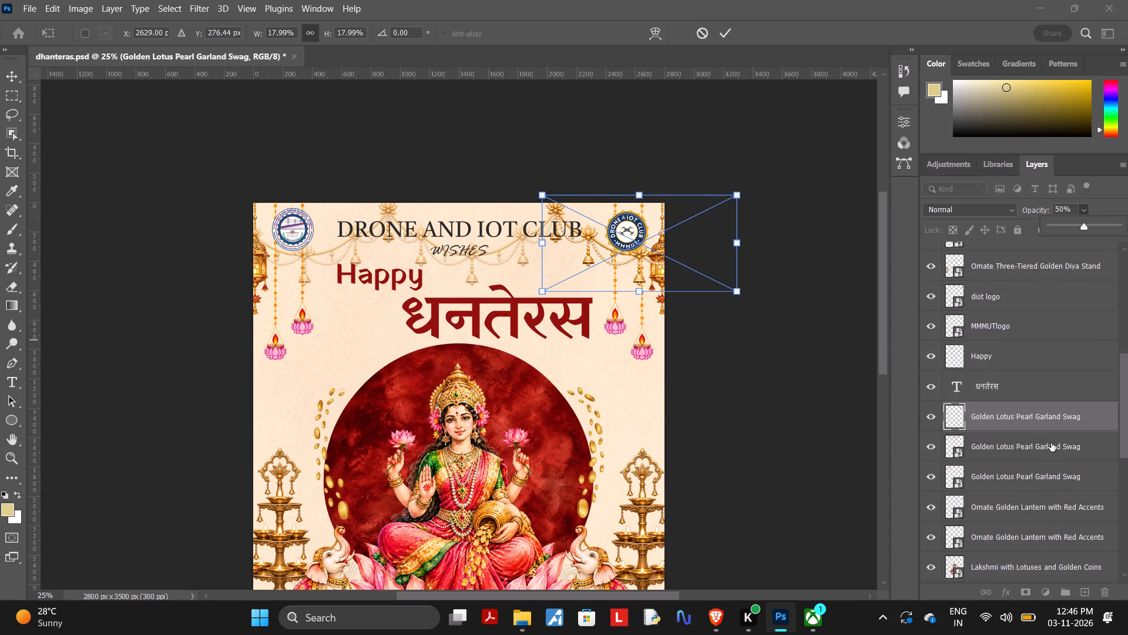
click(1046, 450)
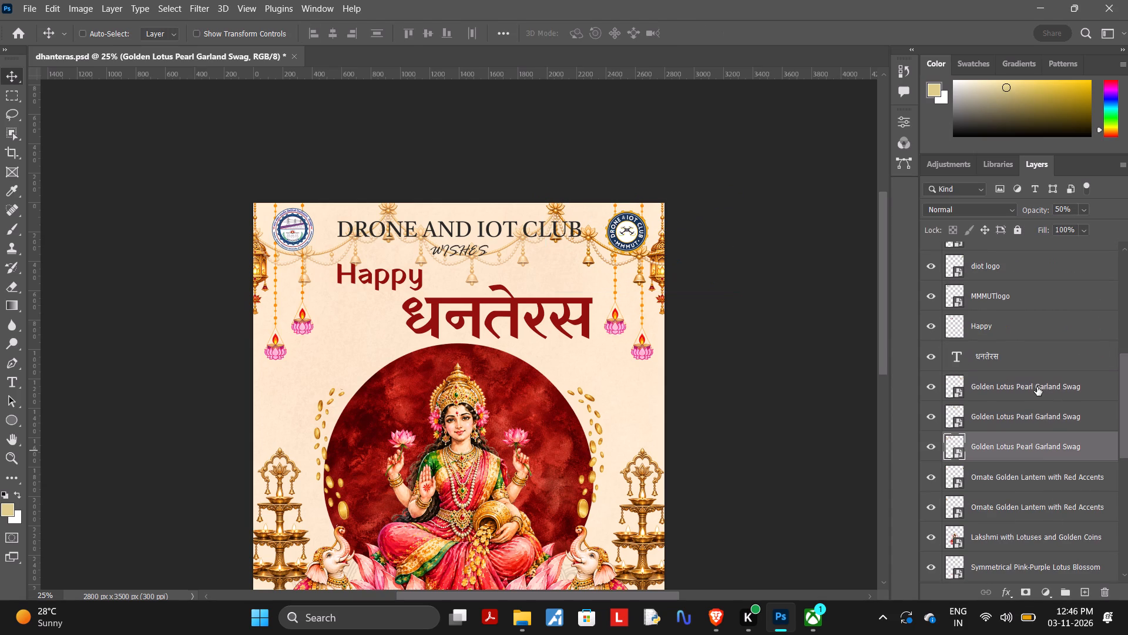
click(1033, 395)
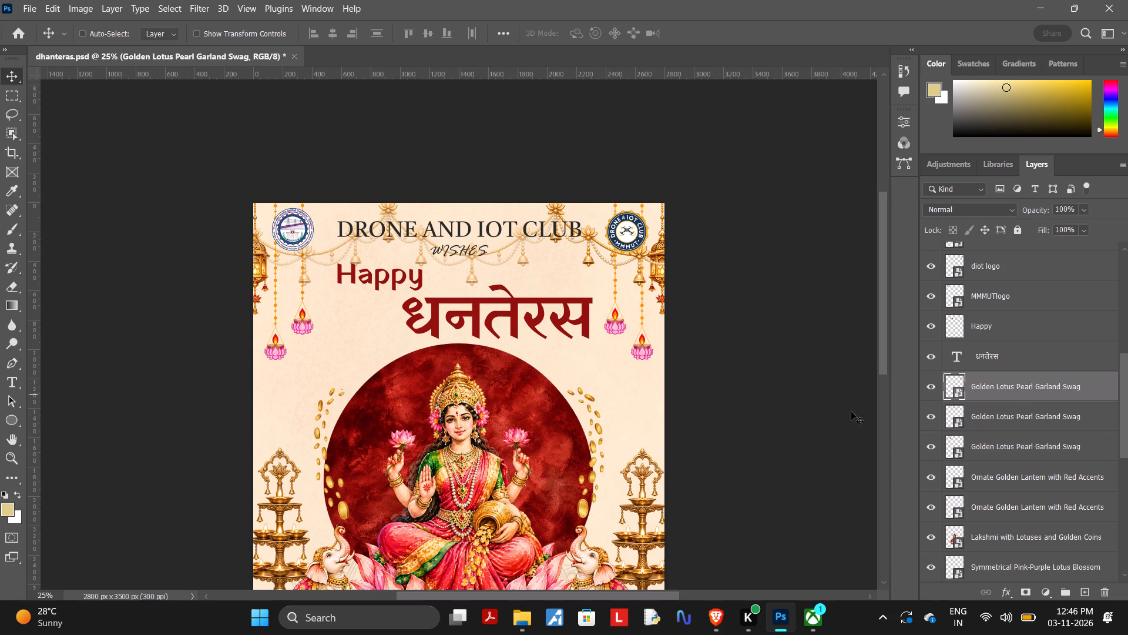
key(ctrl+t)
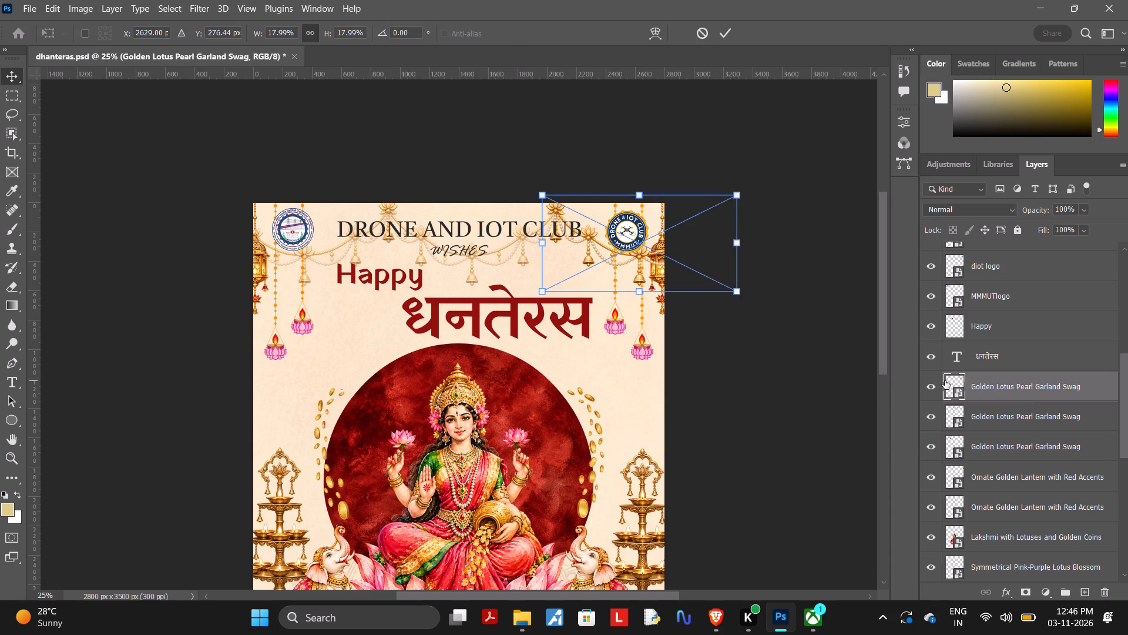
click(1079, 208)
click(1062, 226)
click(1062, 226)
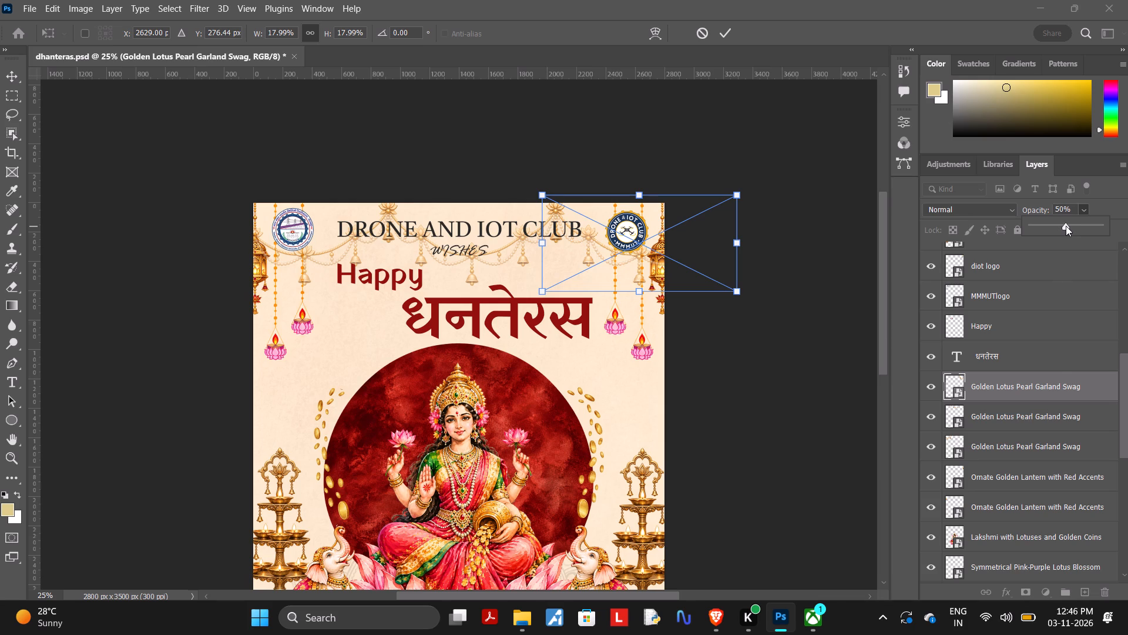
click(744, 354)
click(727, 28)
Add a drop shadow effect to the "drone and iot club" heading text layer.
scroll(760, 304, down, 1)
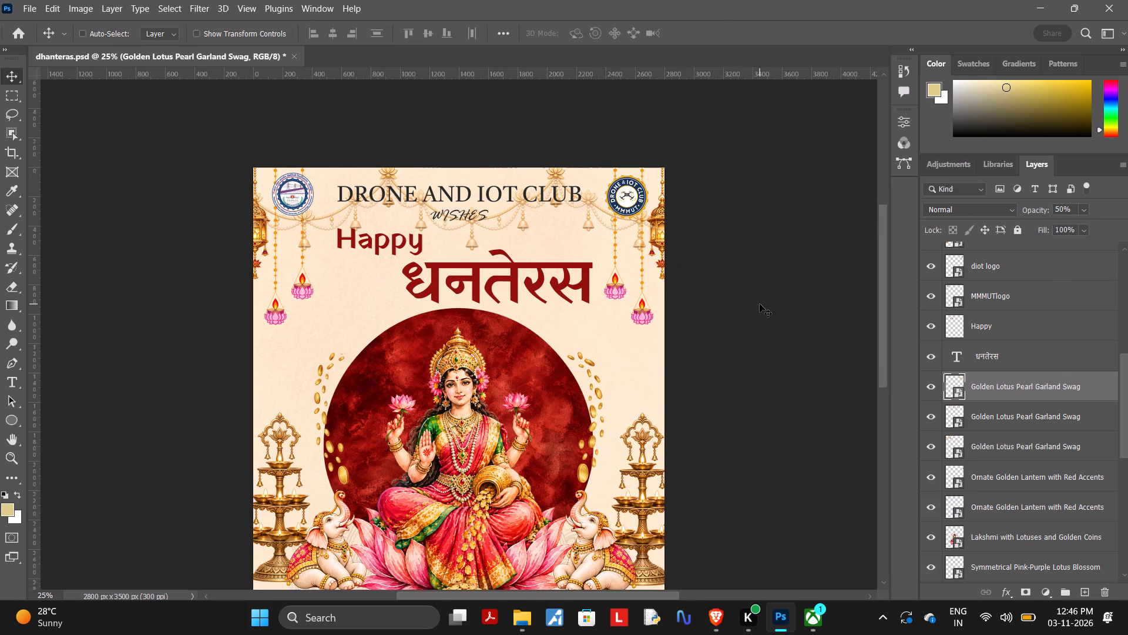
scroll(760, 304, down, 2)
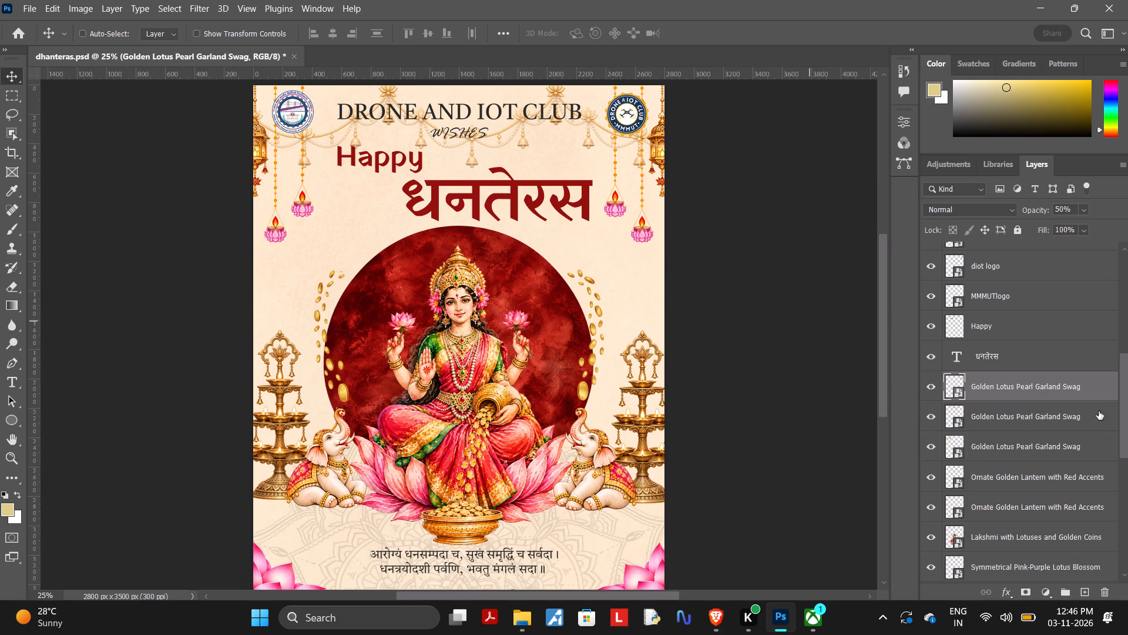
scroll(1032, 532, up, 1)
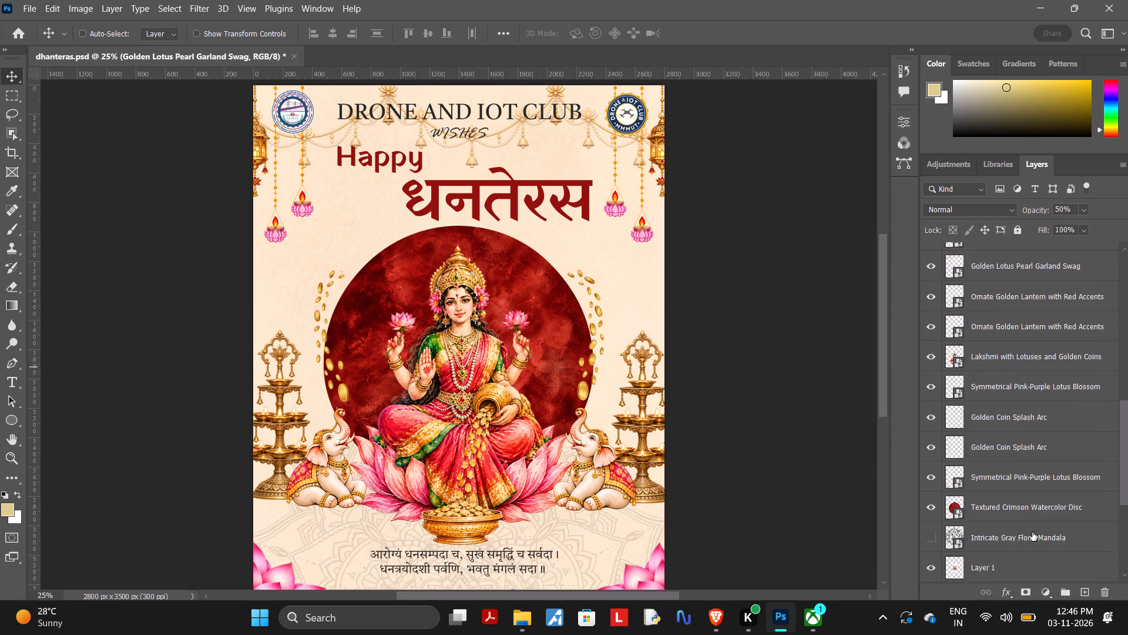
scroll(1032, 532, up, 1)
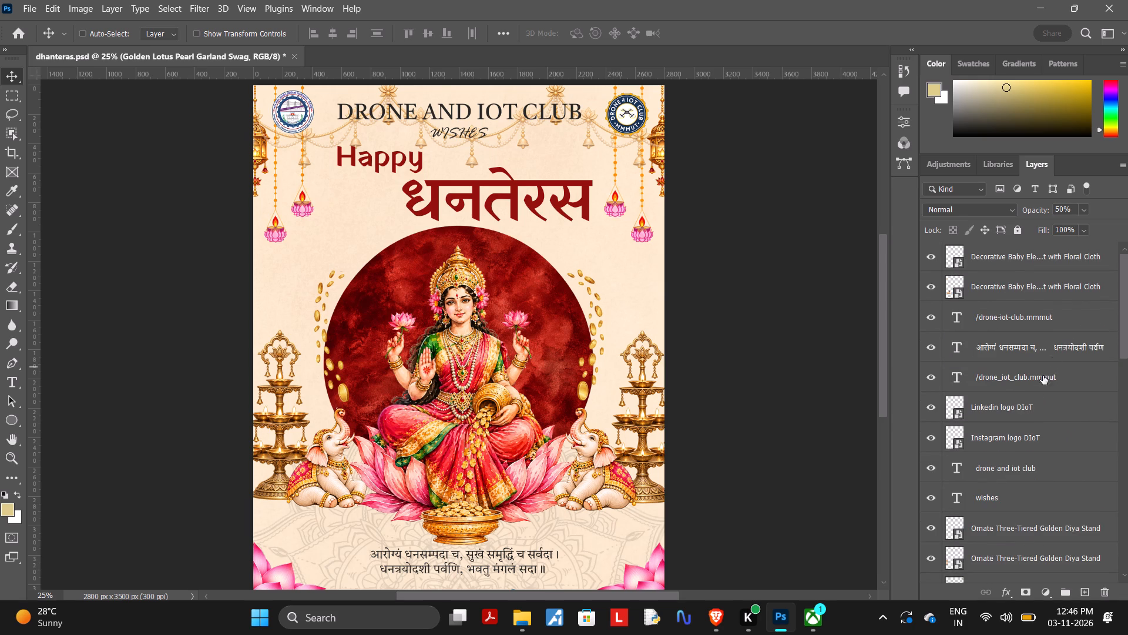
scroll(1023, 456, up, 1)
click(1021, 465)
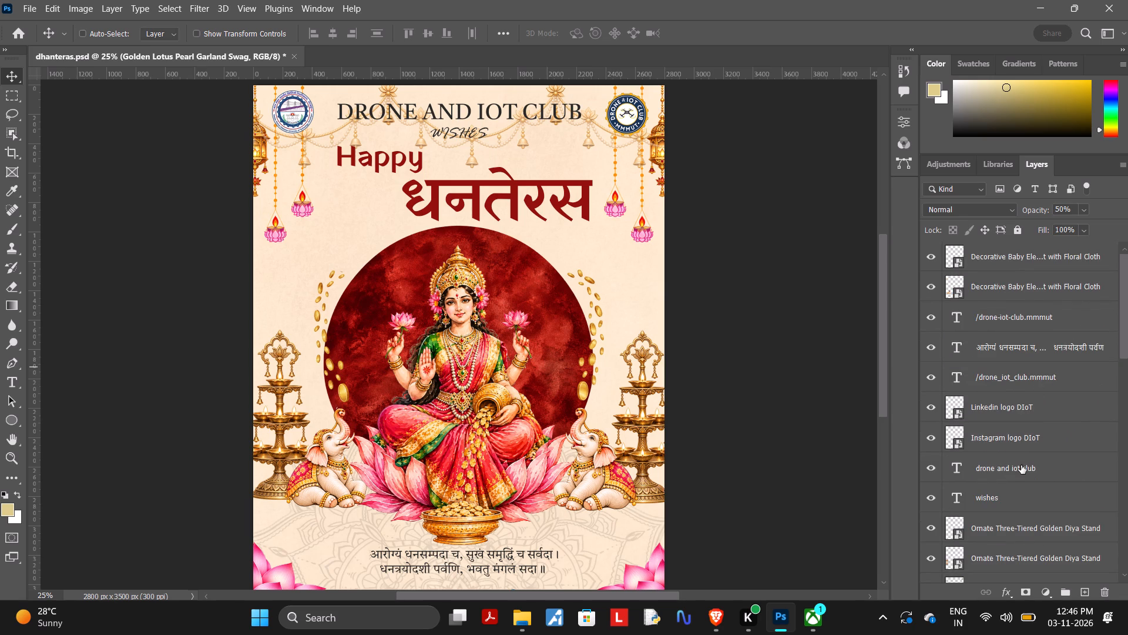
click(1021, 465)
click(1021, 465)
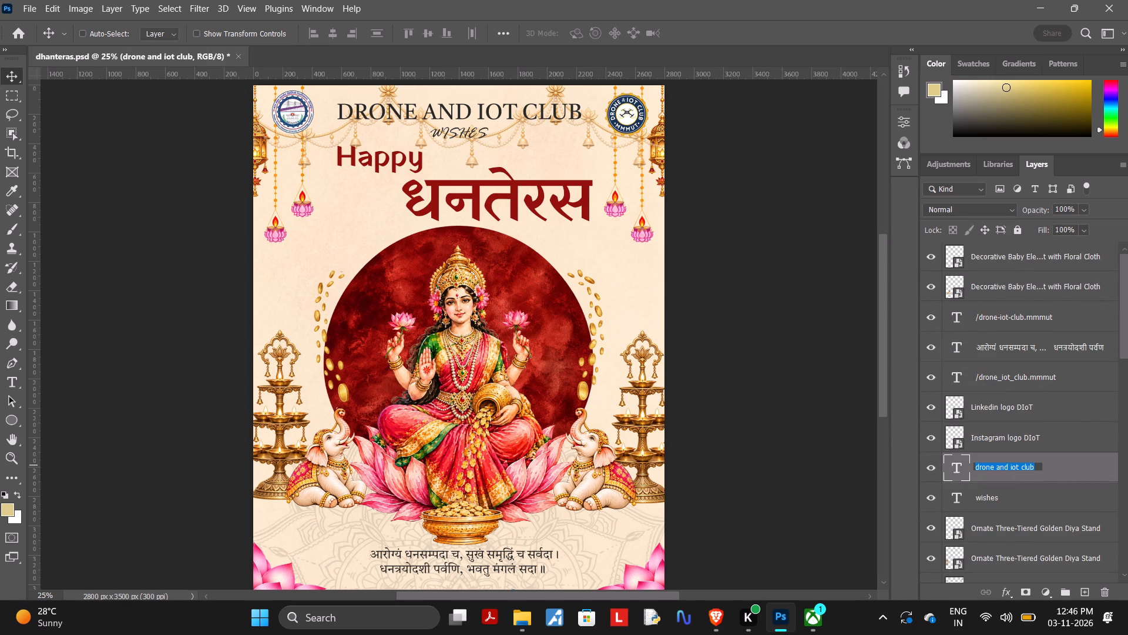
click(1057, 468)
click(1057, 468)
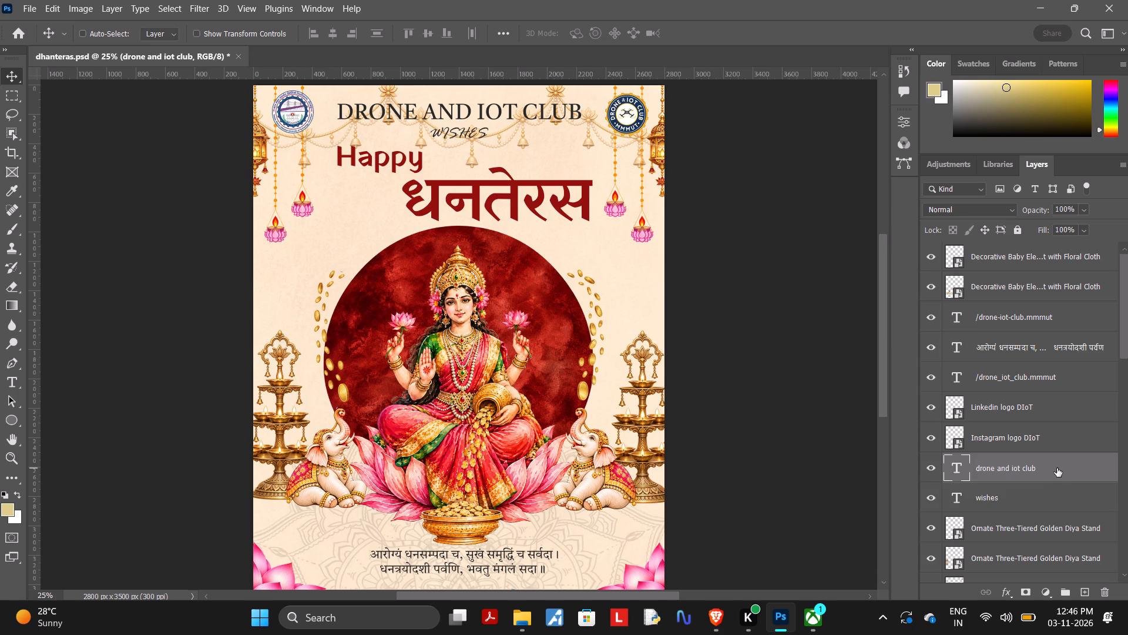
right_click(1067, 468)
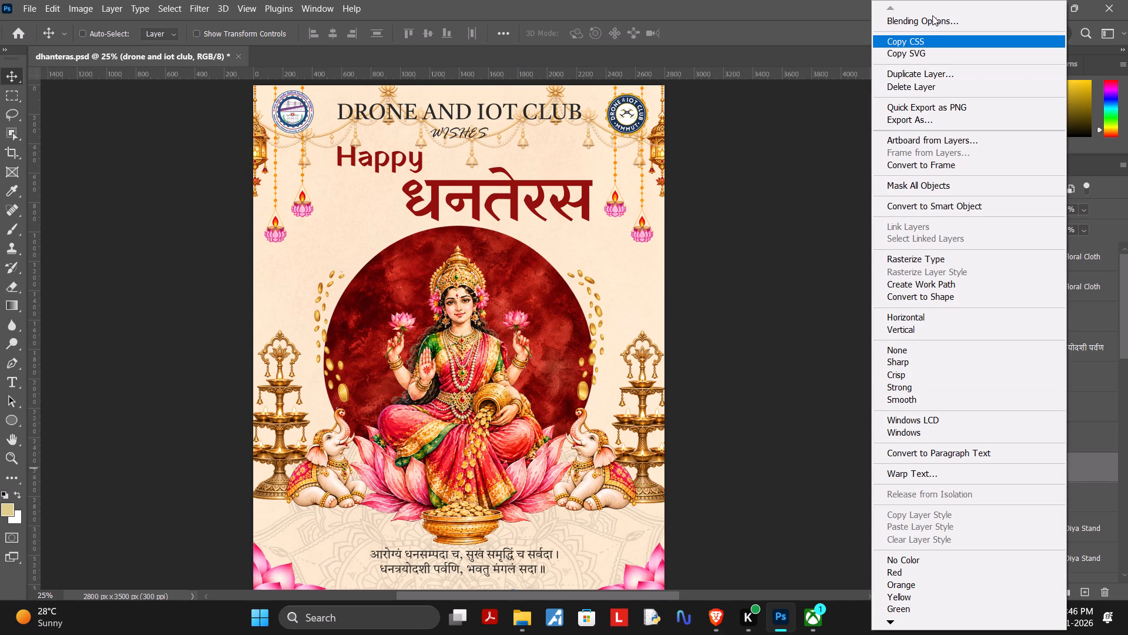
click(935, 25)
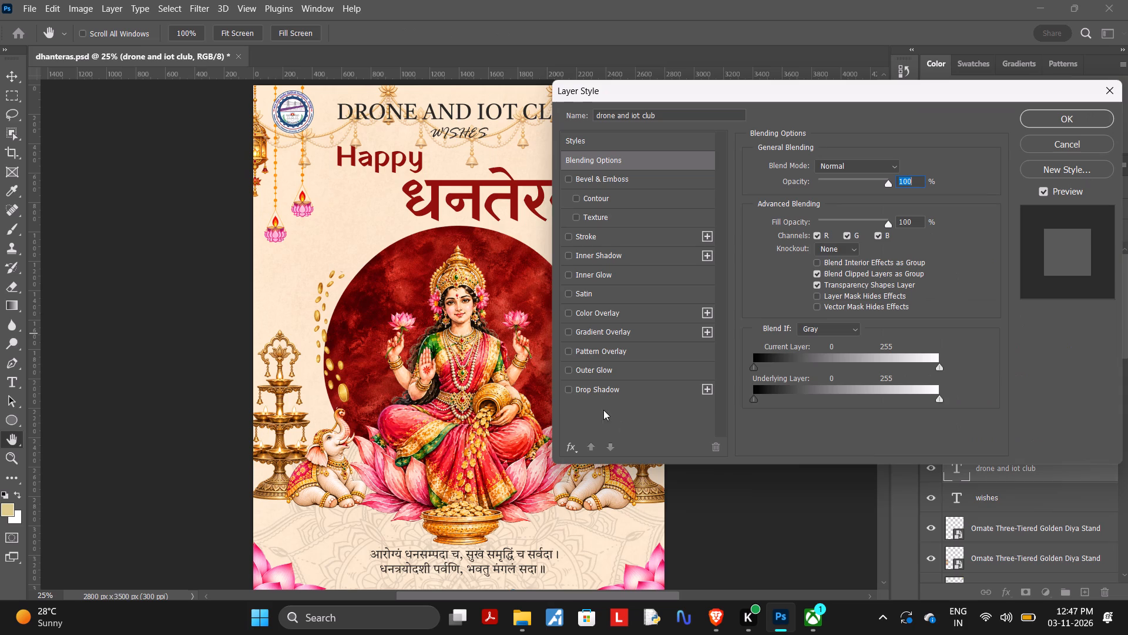
click(569, 384)
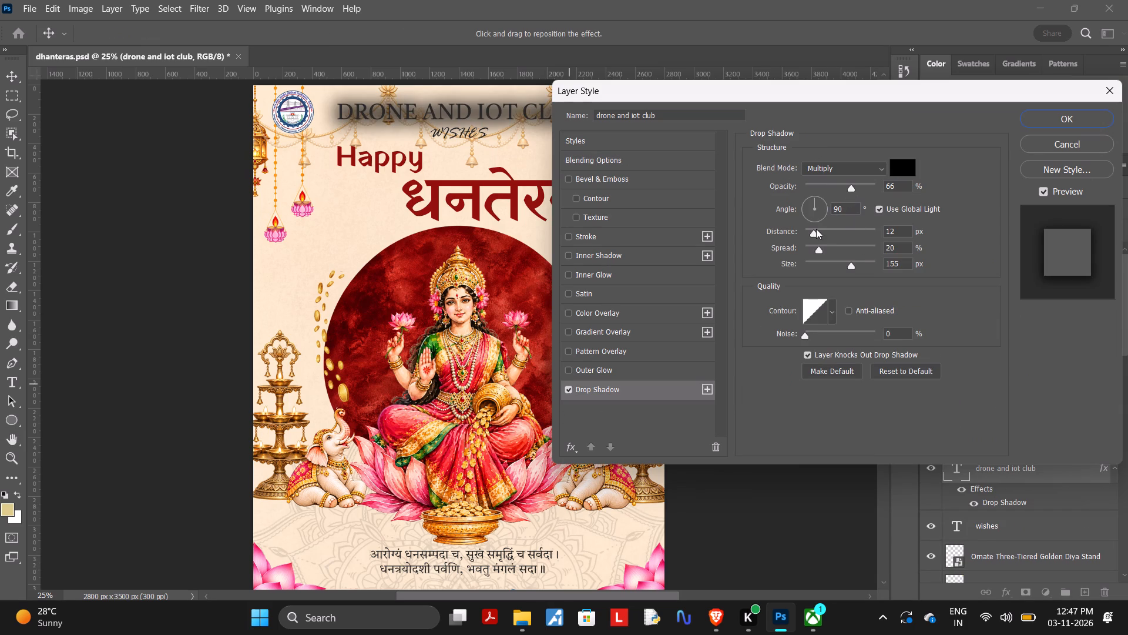
Soften the heading's drop shadow to 20% opacity, 11 px distance, 13% spread and 76 px size.
drag(848, 183, 824, 192)
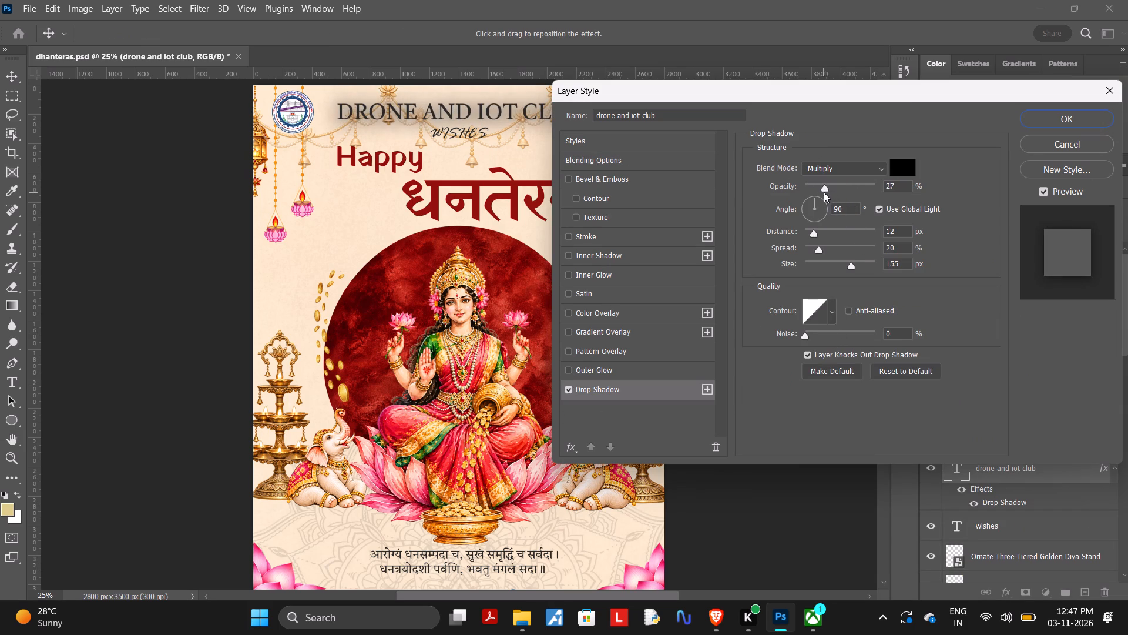
drag(824, 192, 816, 194)
drag(811, 337, 797, 337)
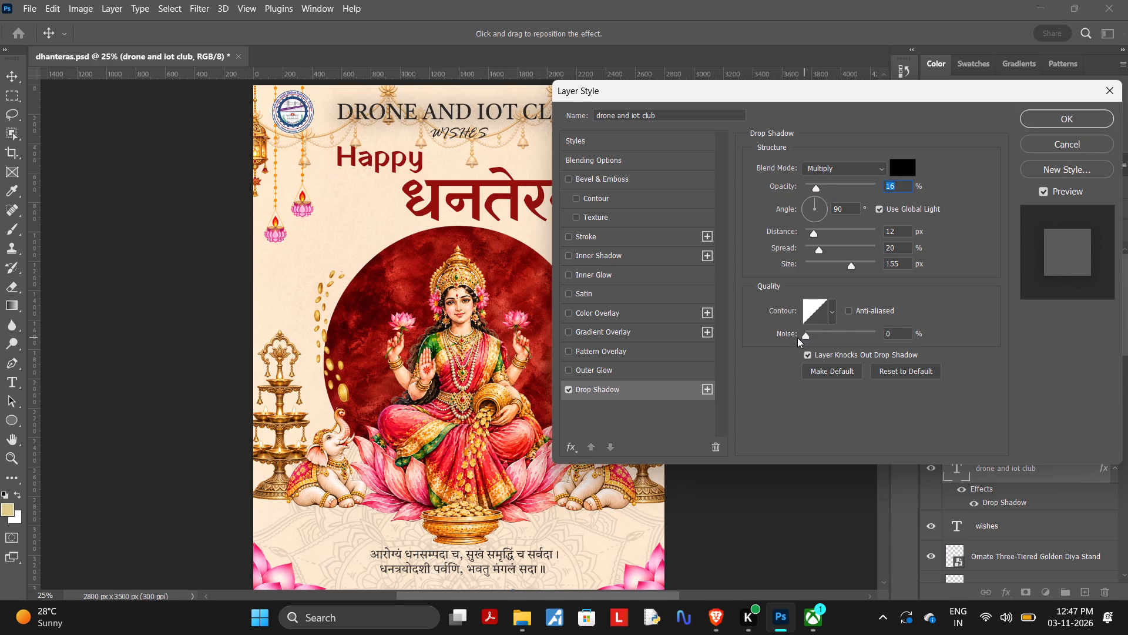
drag(797, 337, 800, 337)
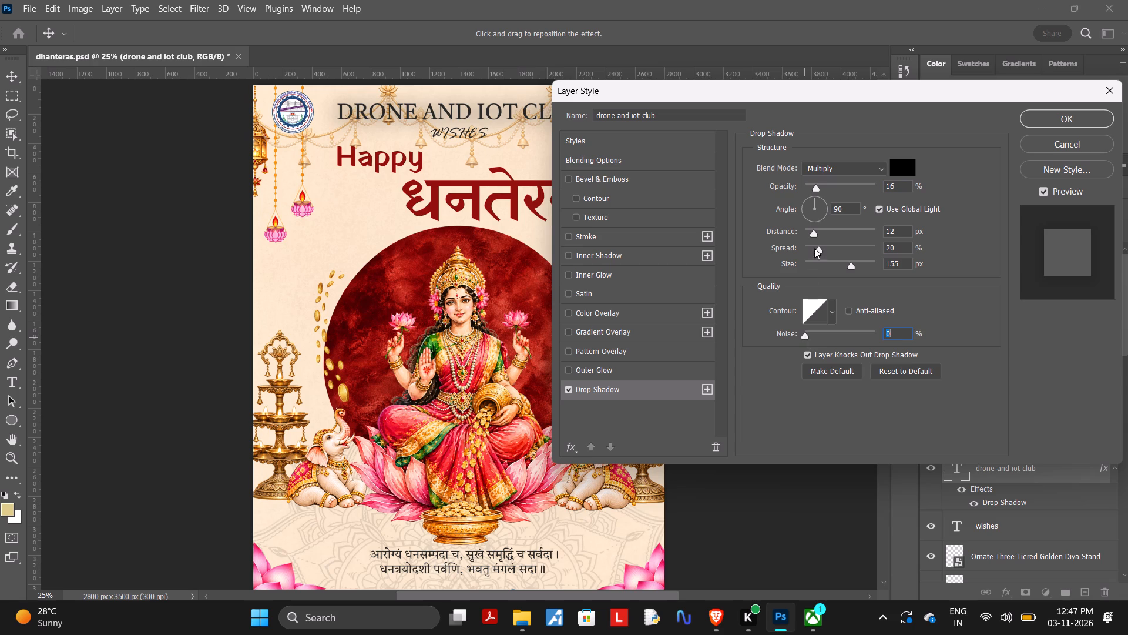
click(813, 232)
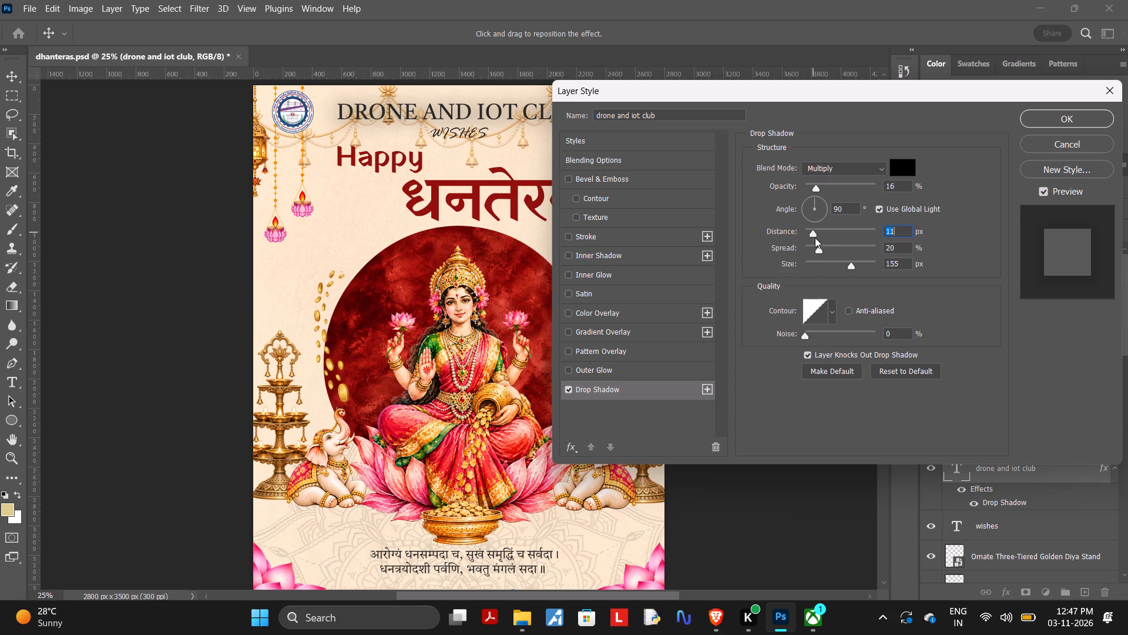
click(816, 247)
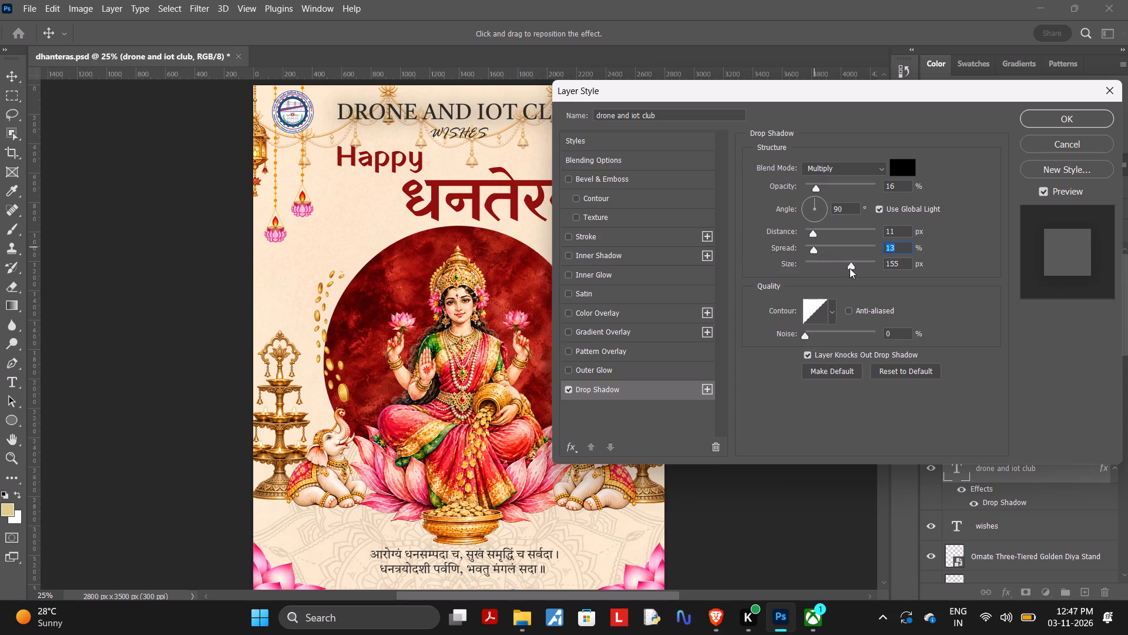
drag(850, 268, 807, 279)
drag(807, 279, 830, 279)
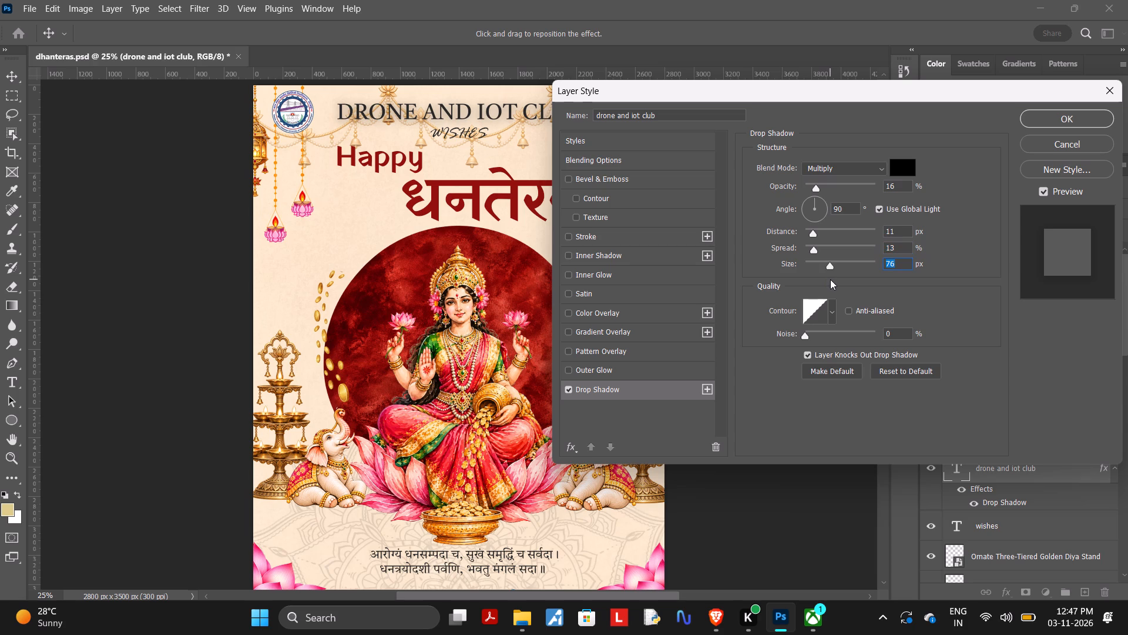
click(817, 189)
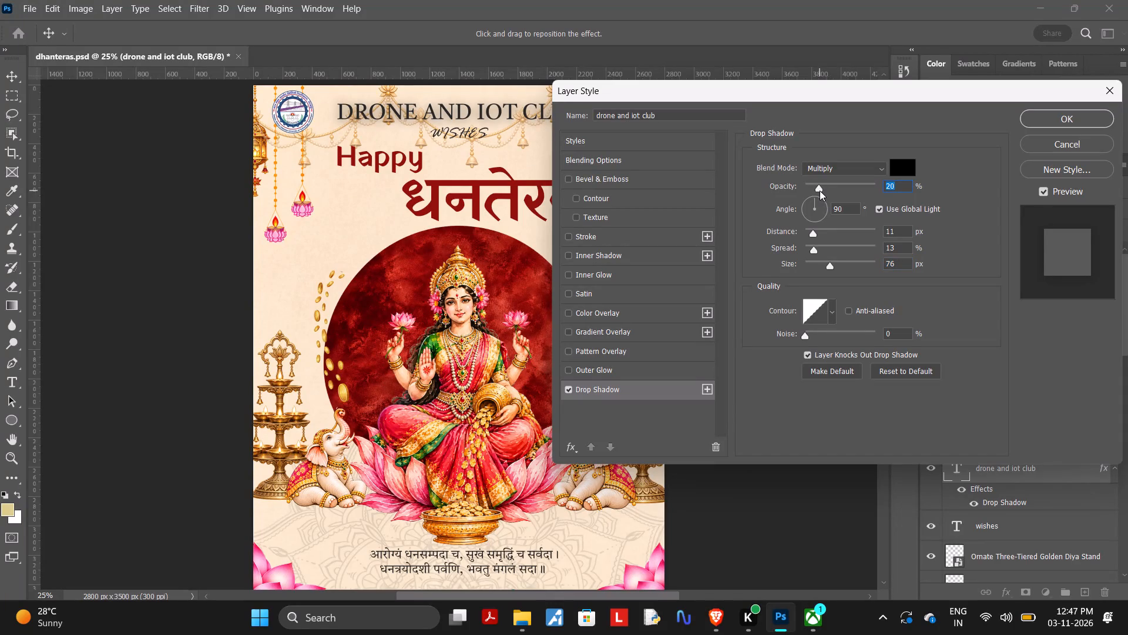
click(1033, 113)
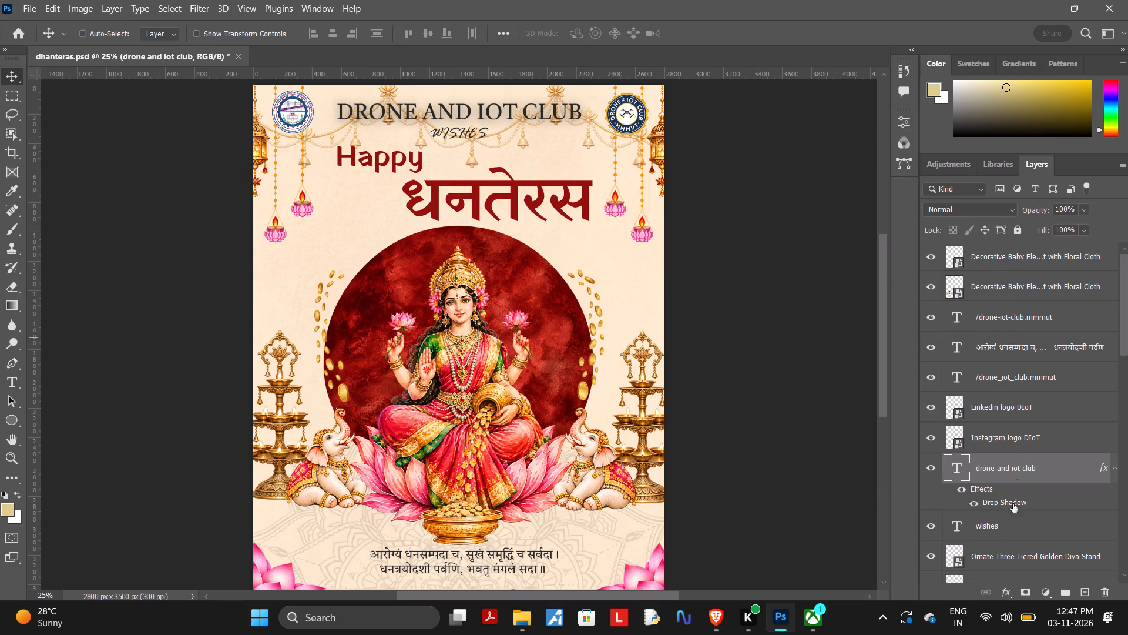
Style the "wishes" text layer with 78% opacity and a drop shadow of 20% opacity, 11 px distance, 13% spread, 76 px size.
scroll(1016, 463, down, 1)
click(1020, 407)
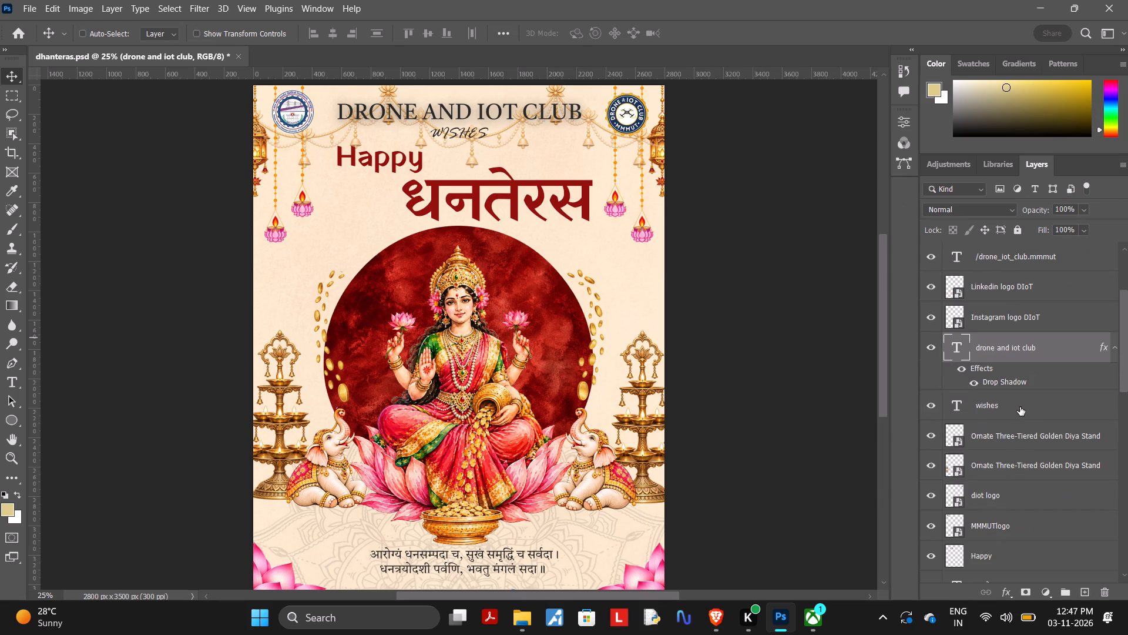
right_click(1020, 407)
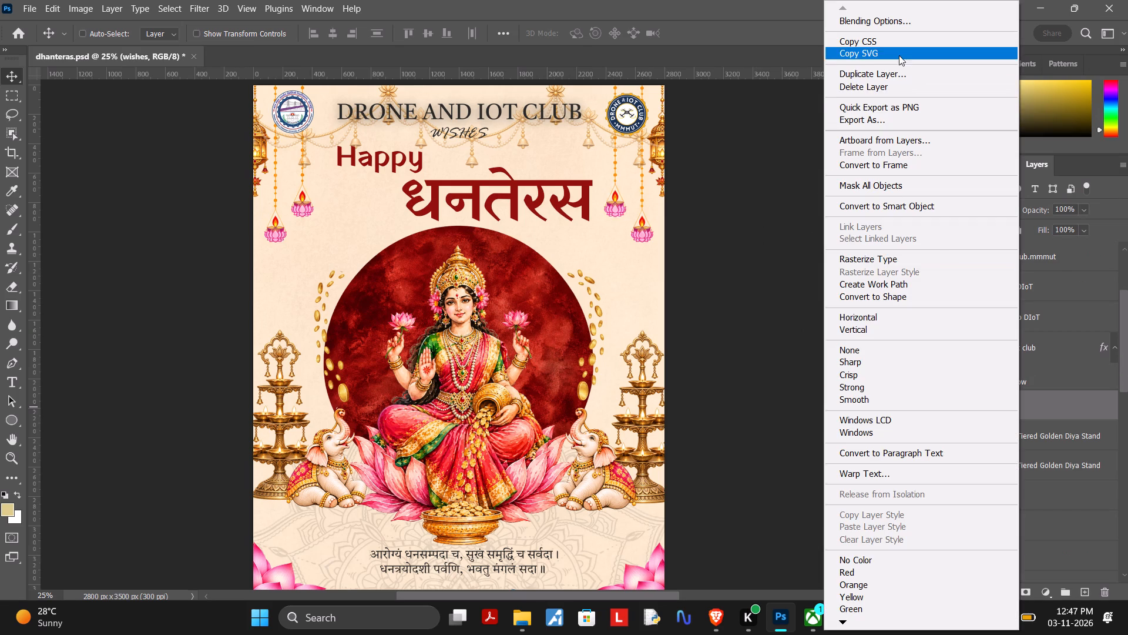
click(892, 23)
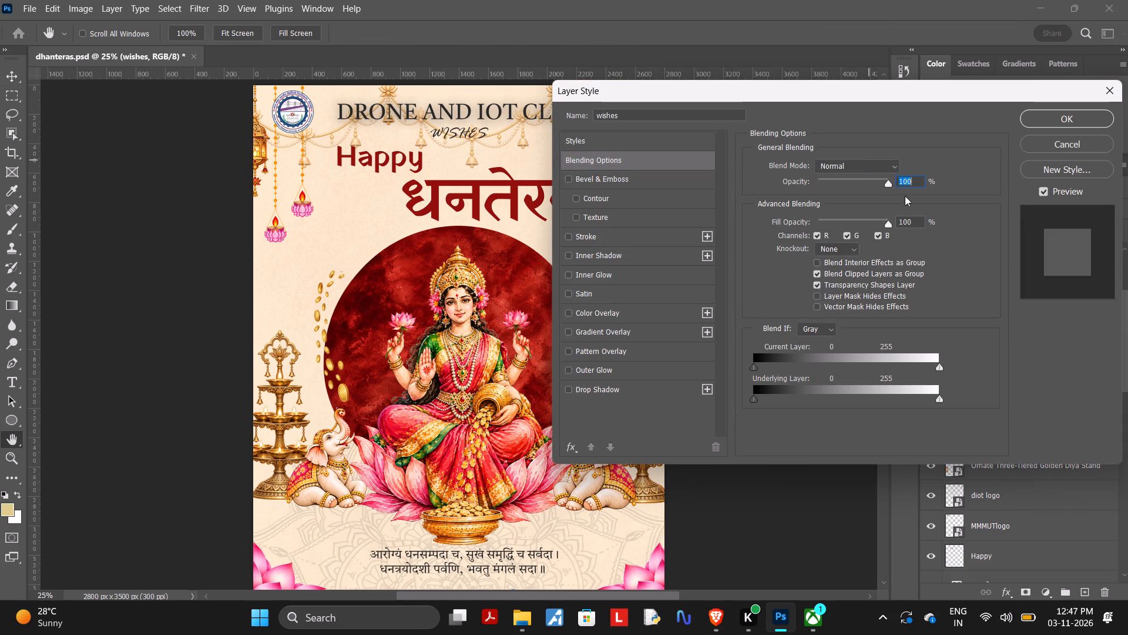
drag(884, 182, 873, 184)
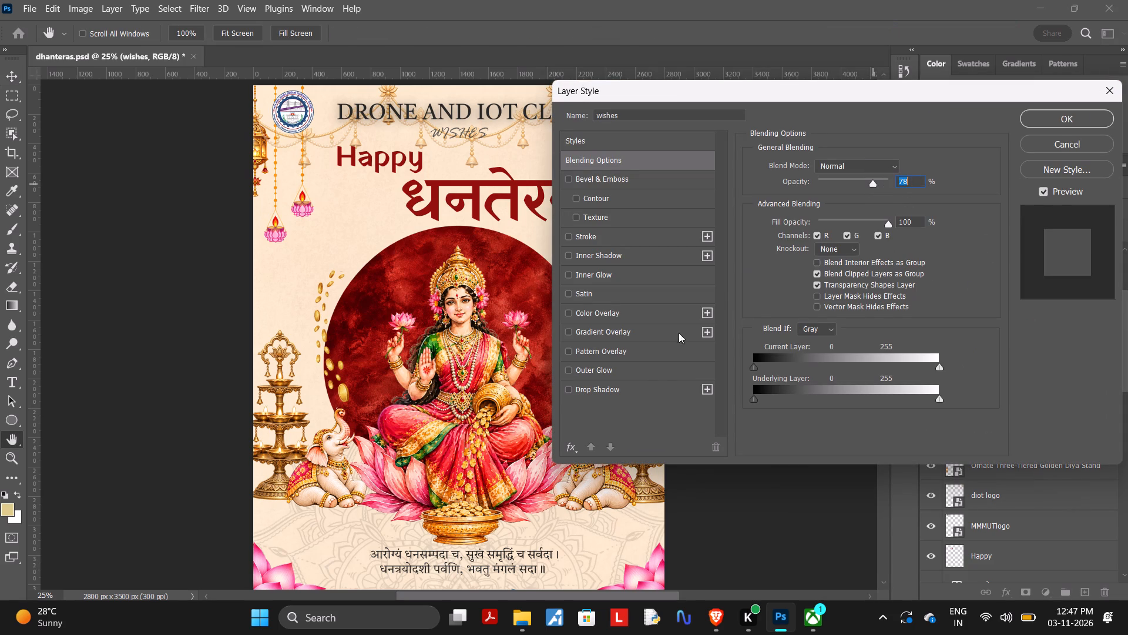
click(639, 392)
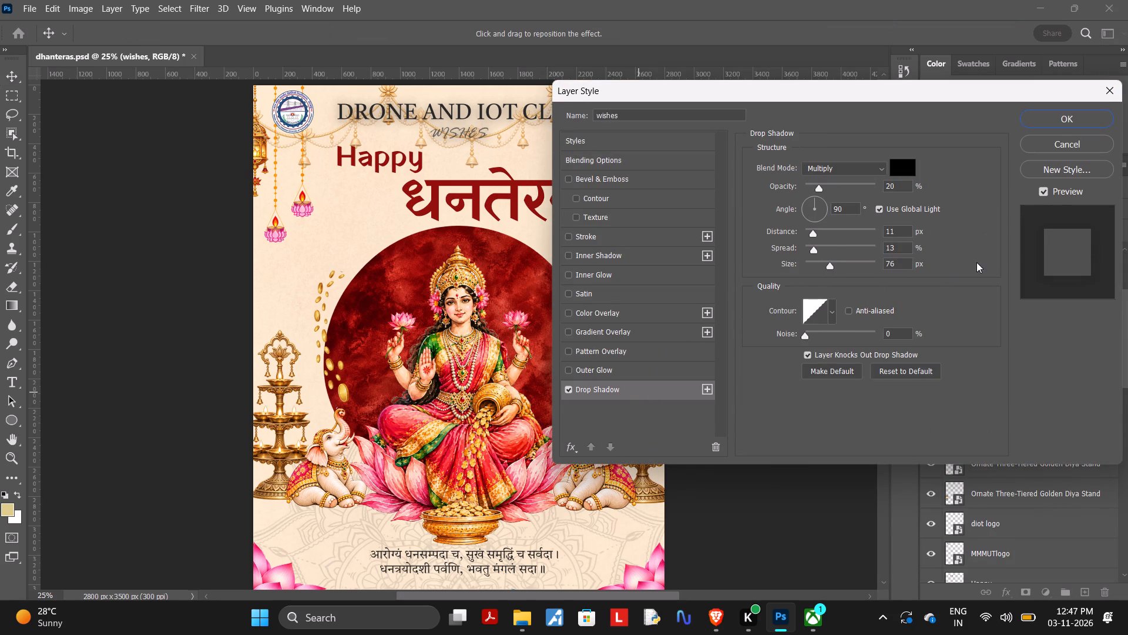
click(1066, 116)
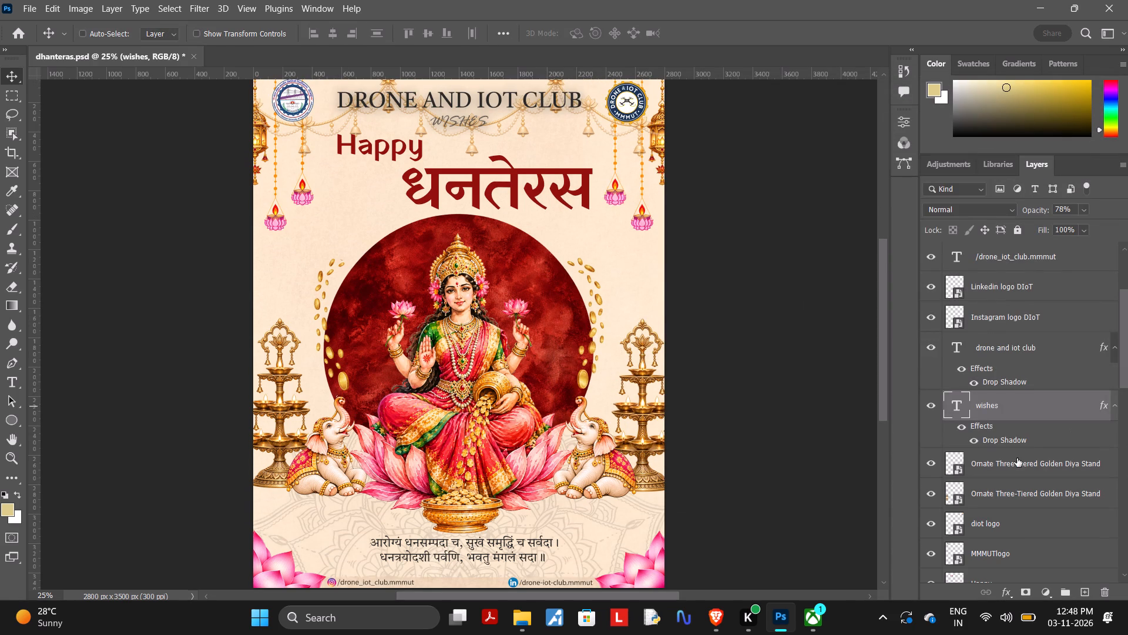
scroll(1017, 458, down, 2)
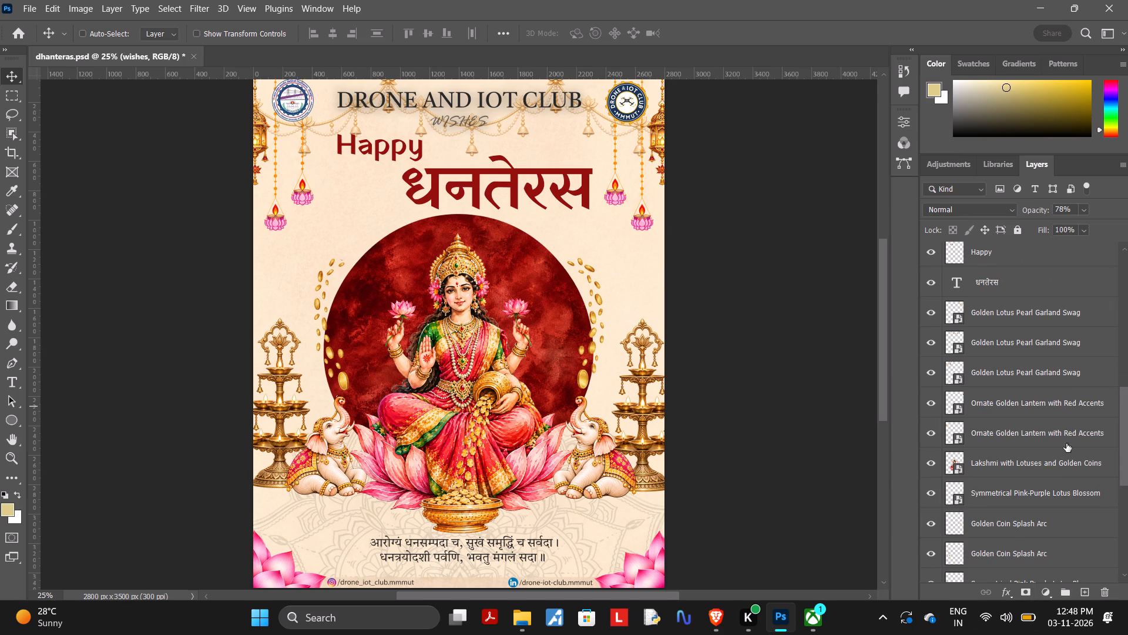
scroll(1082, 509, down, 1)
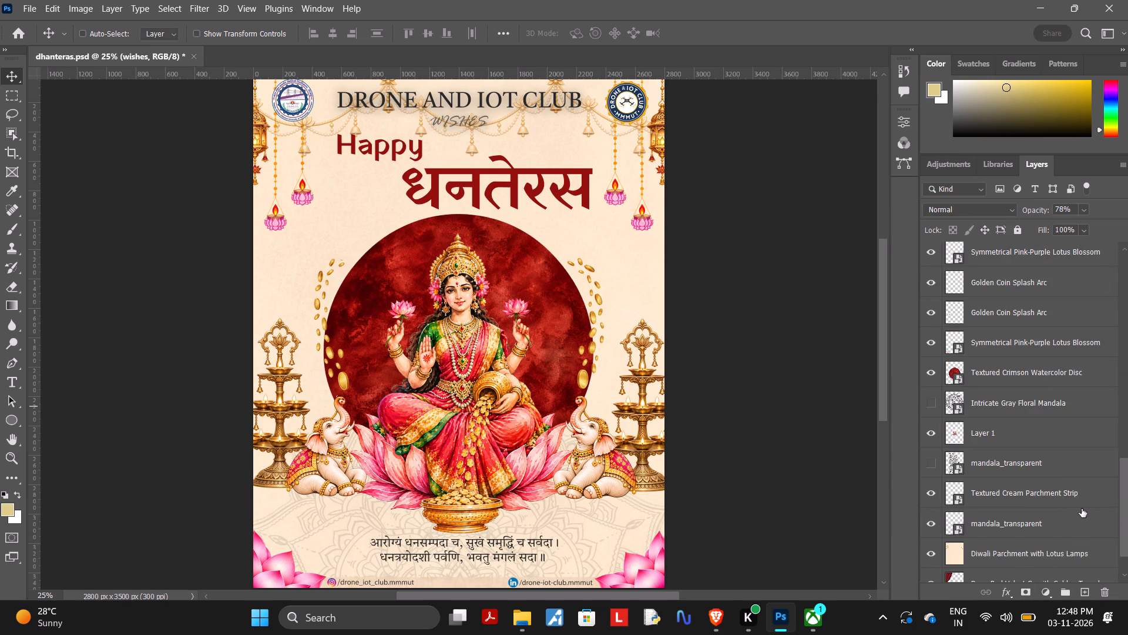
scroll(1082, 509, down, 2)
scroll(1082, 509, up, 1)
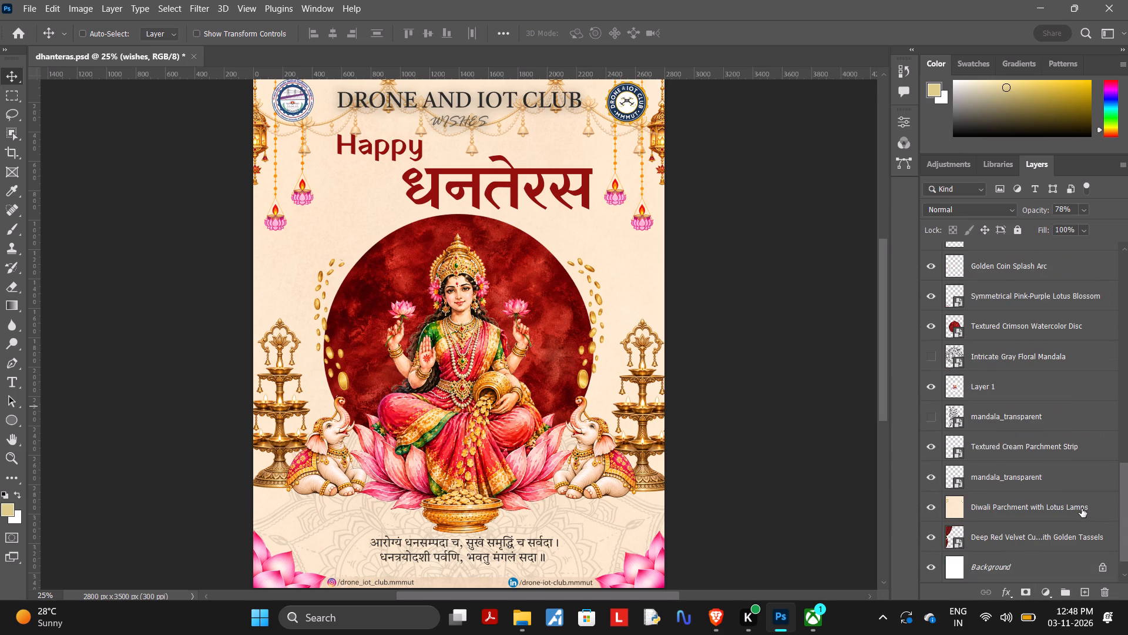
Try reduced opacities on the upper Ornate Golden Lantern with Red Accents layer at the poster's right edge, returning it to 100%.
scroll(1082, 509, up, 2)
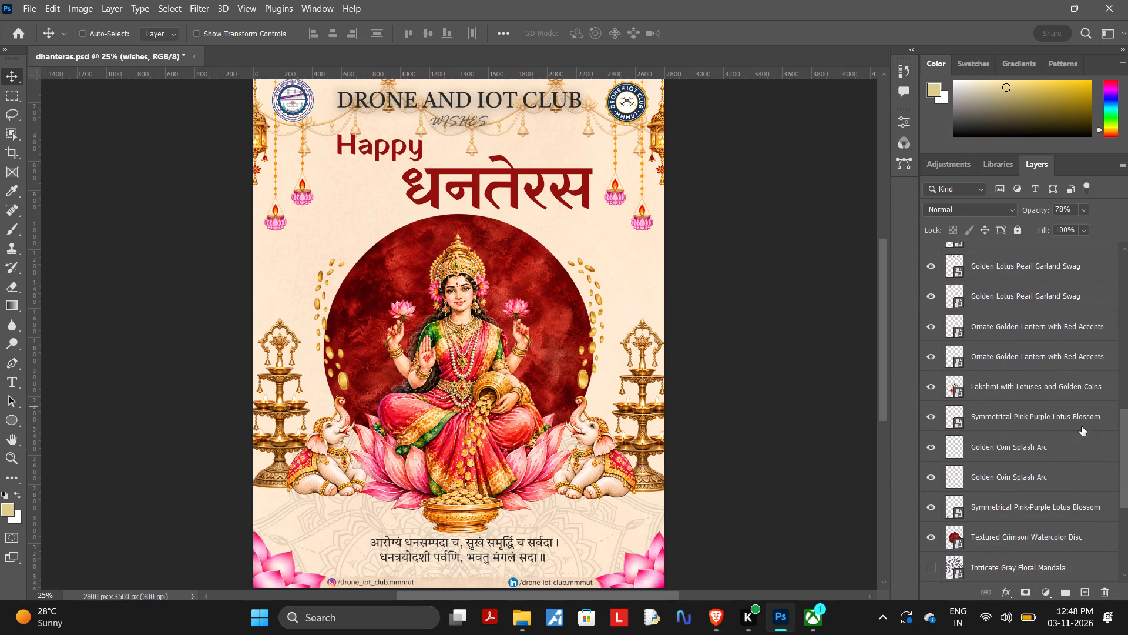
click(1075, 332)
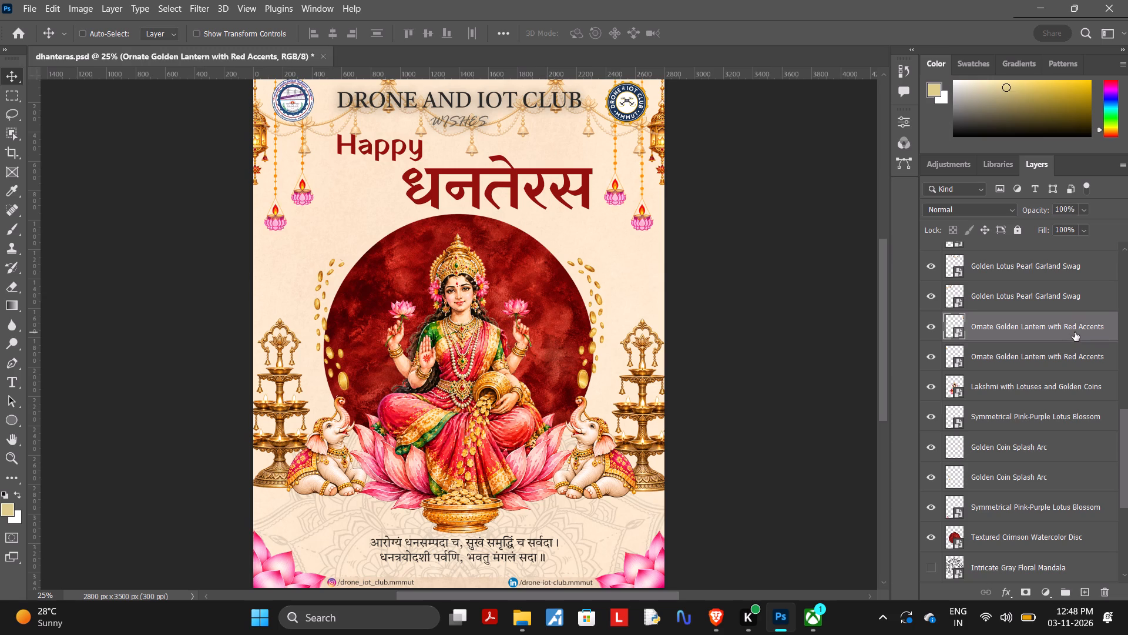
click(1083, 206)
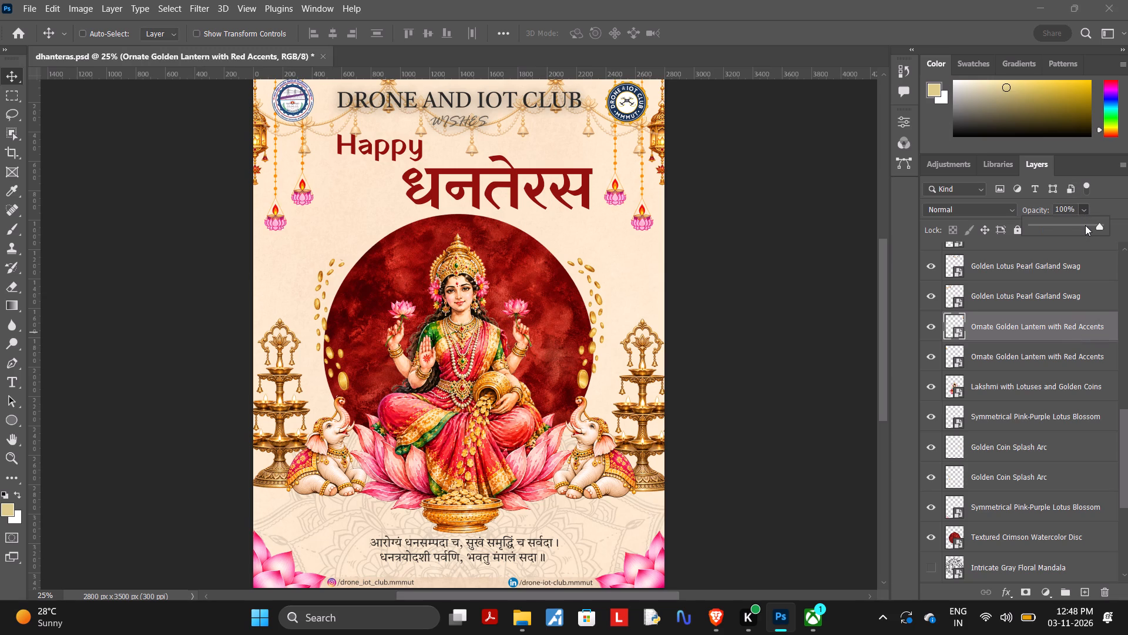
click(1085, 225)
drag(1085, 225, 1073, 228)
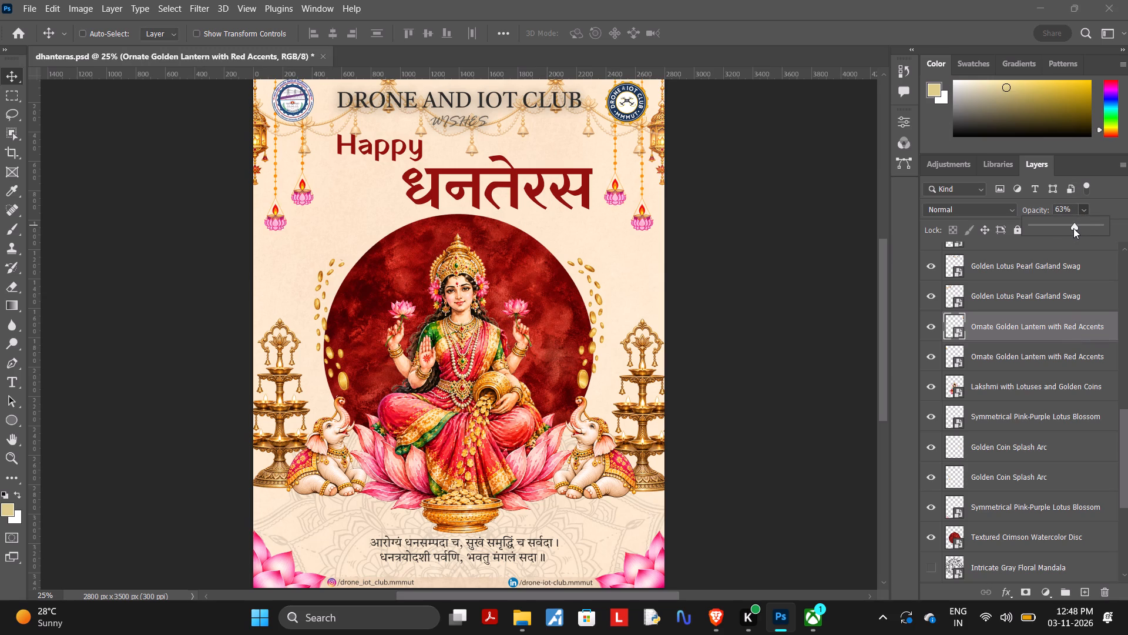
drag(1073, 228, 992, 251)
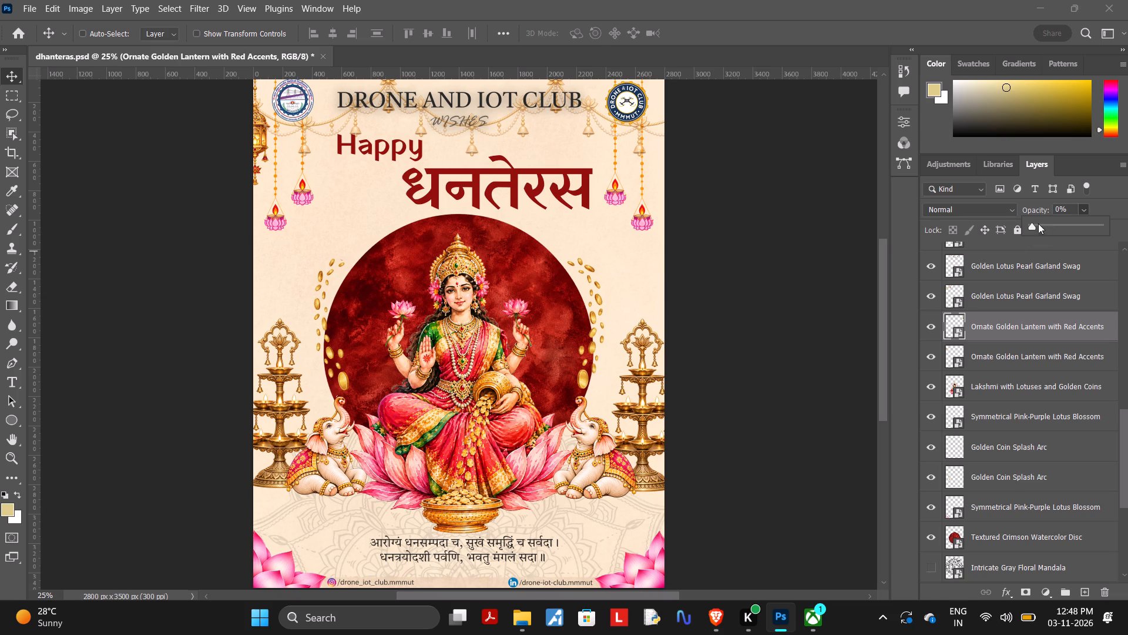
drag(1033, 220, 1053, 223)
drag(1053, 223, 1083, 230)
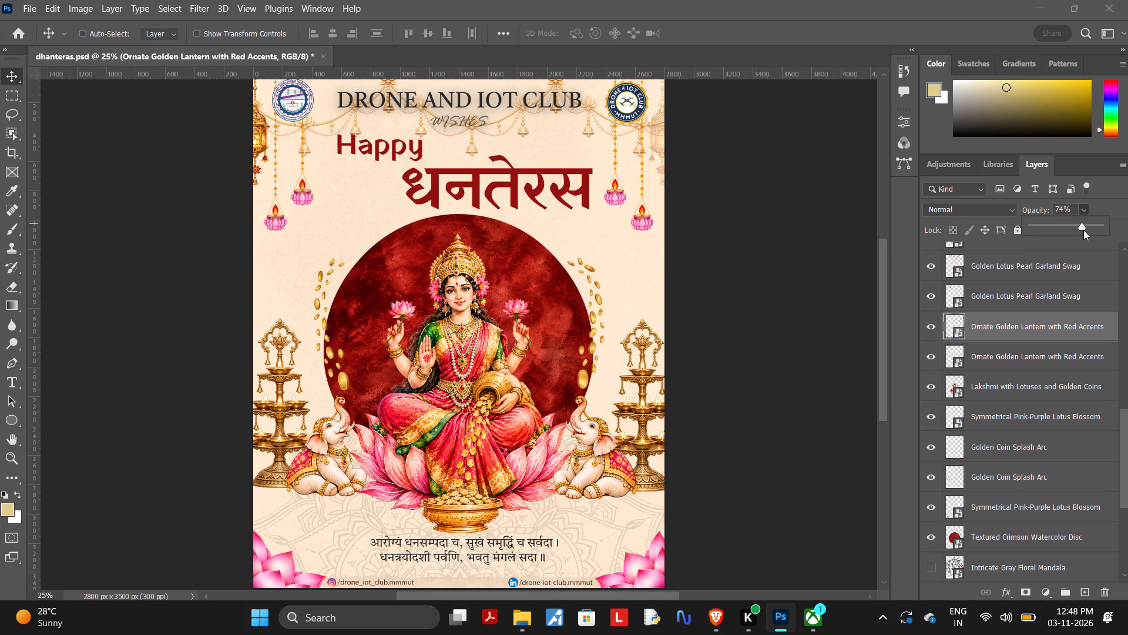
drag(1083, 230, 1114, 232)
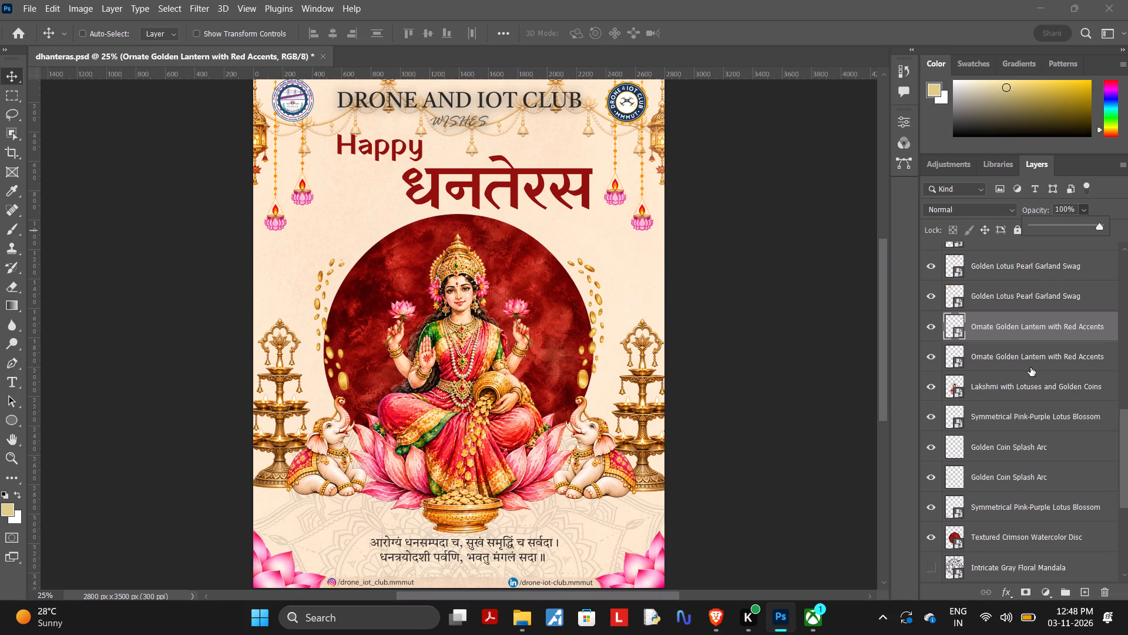
Set the opacity of the upper Ornate Three-Tiered Golden Diya Stand layer, on the poster's right side, to 43%.
scroll(1039, 355, up, 2)
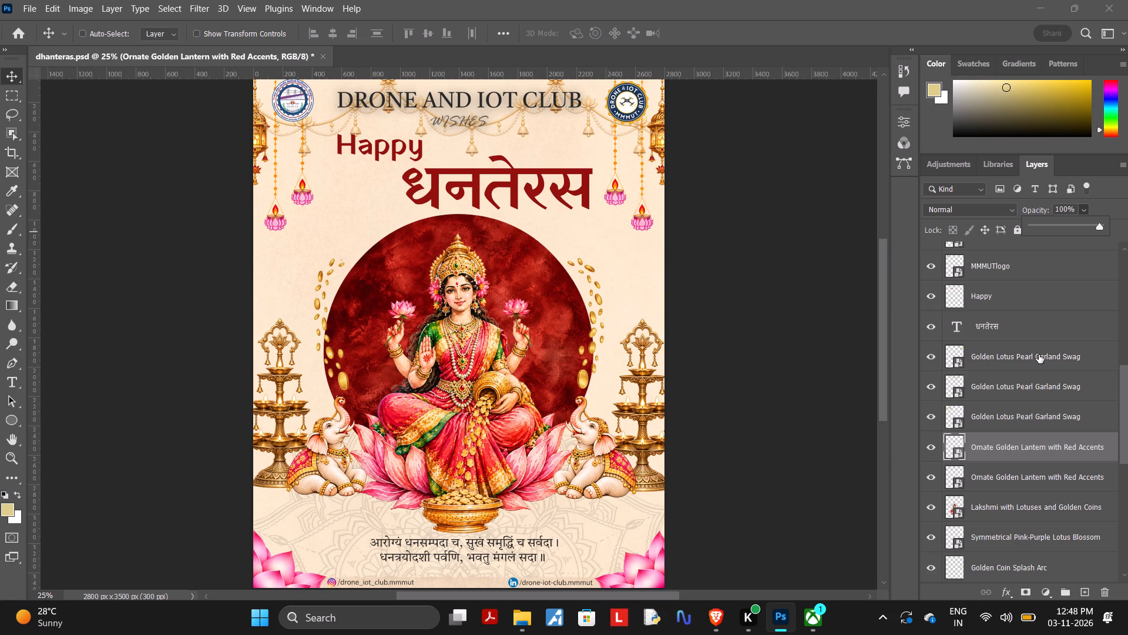
scroll(1039, 355, up, 1)
click(1065, 298)
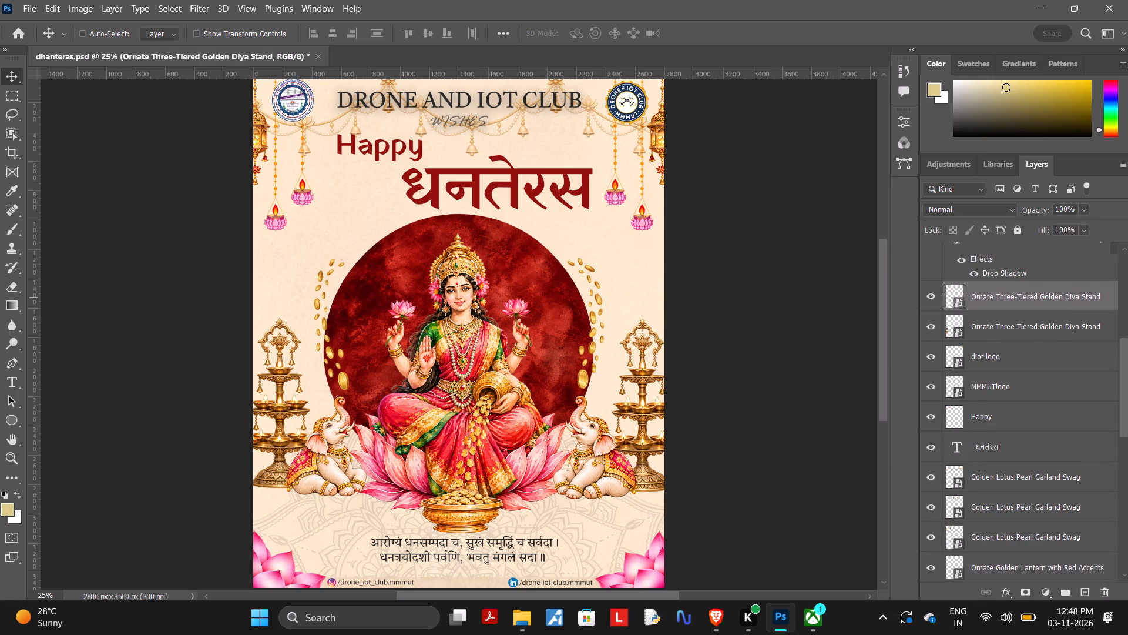
click(1081, 205)
drag(1099, 227, 1077, 232)
drag(1077, 232, 1056, 233)
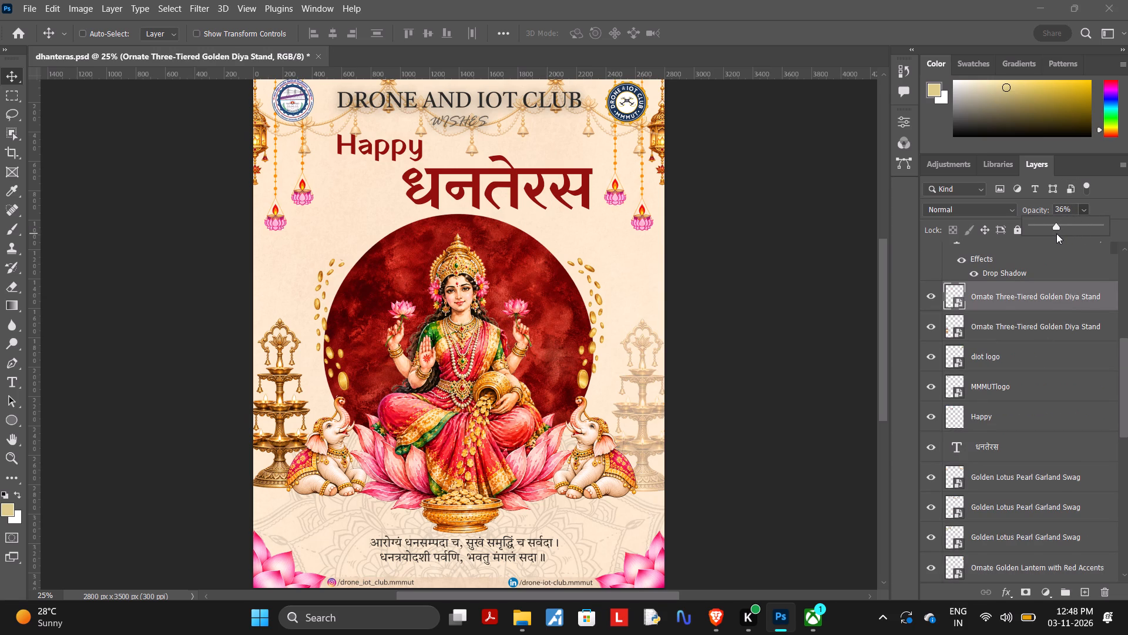
click(1062, 224)
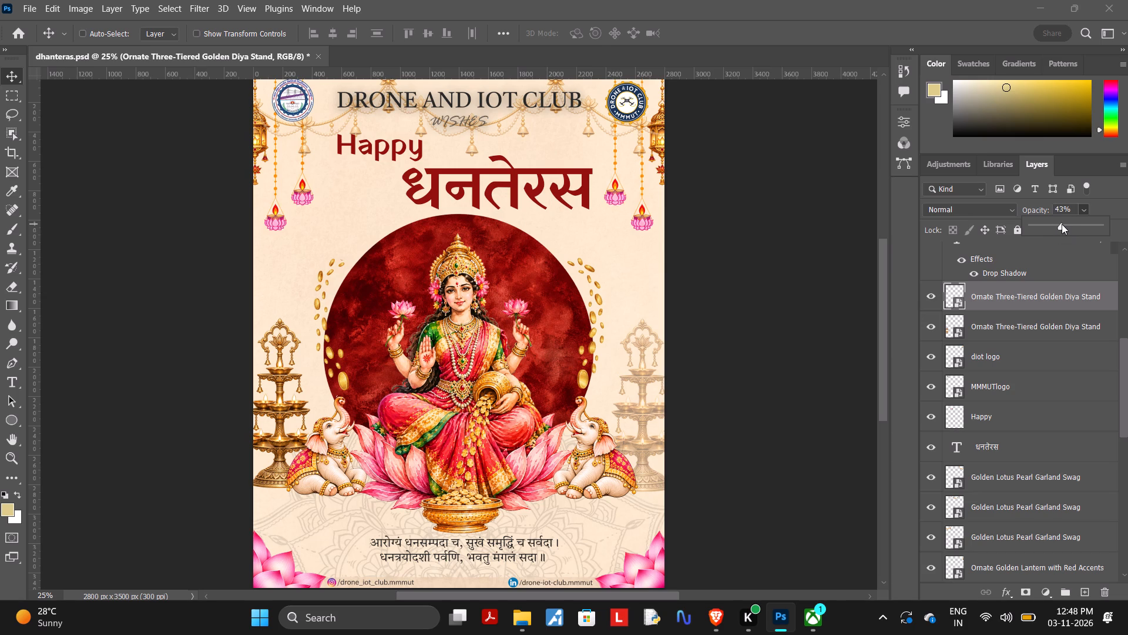
click(1062, 224)
Match the other Ornate Three-Tiered Golden Diya Stand layer, on the poster's left side, by setting its opacity to 43%.
click(1051, 317)
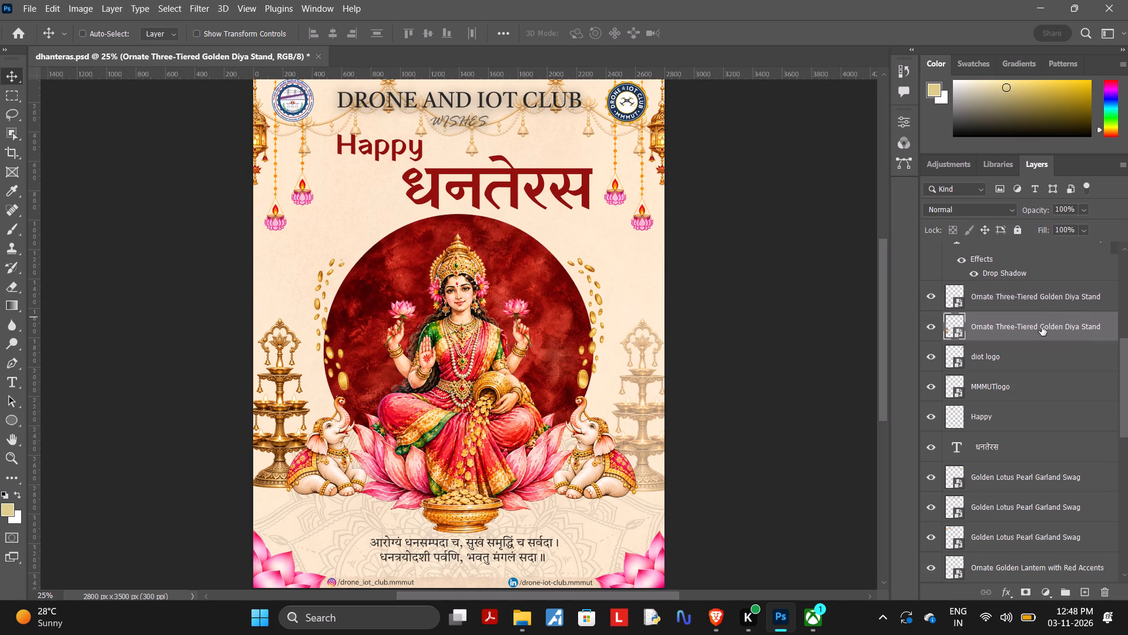
click(1042, 289)
click(1045, 326)
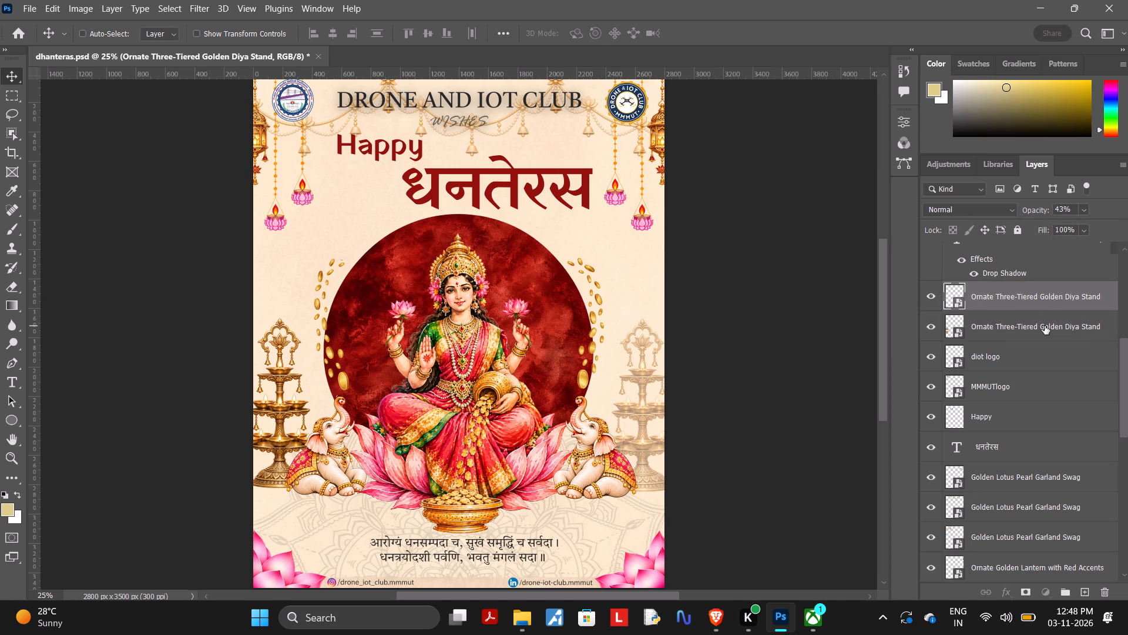
click(1083, 207)
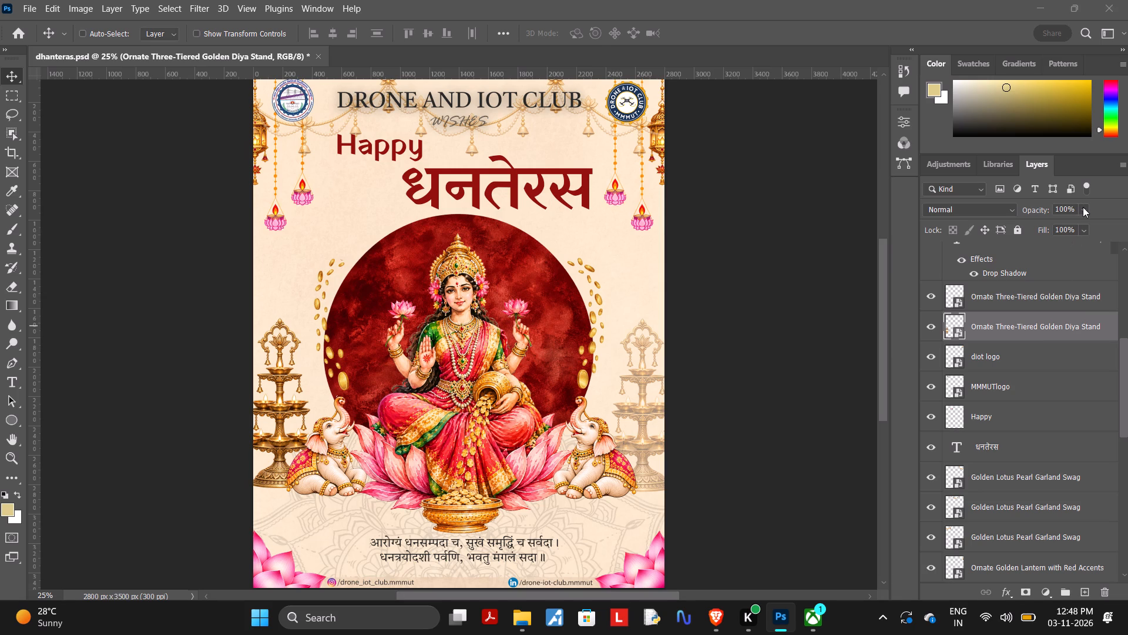
drag(1097, 230, 1069, 233)
drag(1069, 233, 1062, 237)
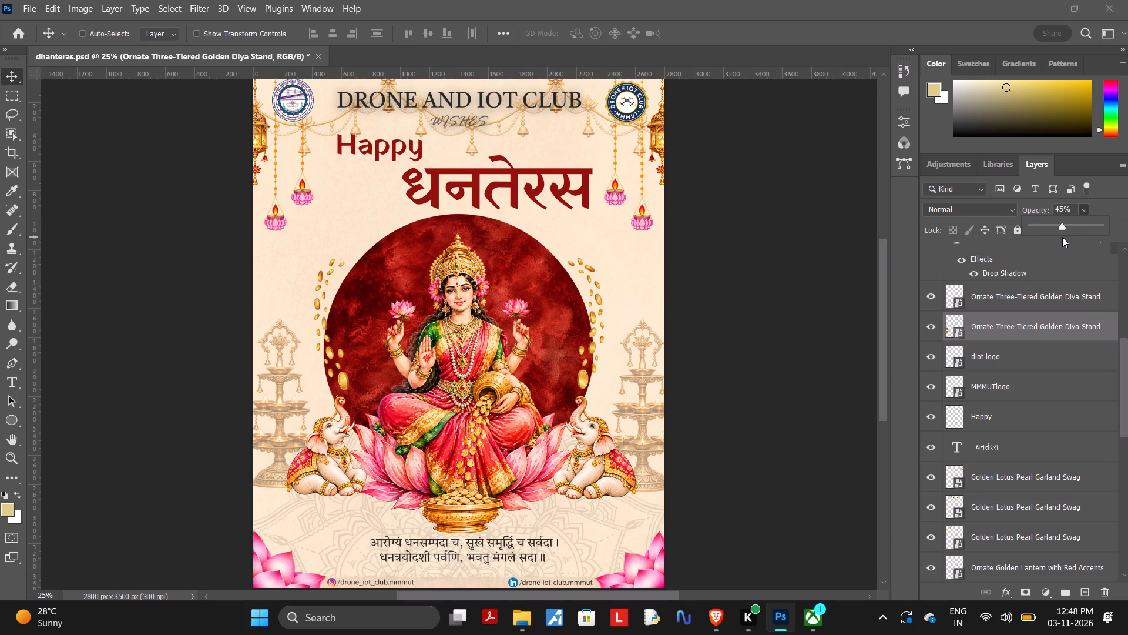
key(Left)
key(Left)
click(765, 286)
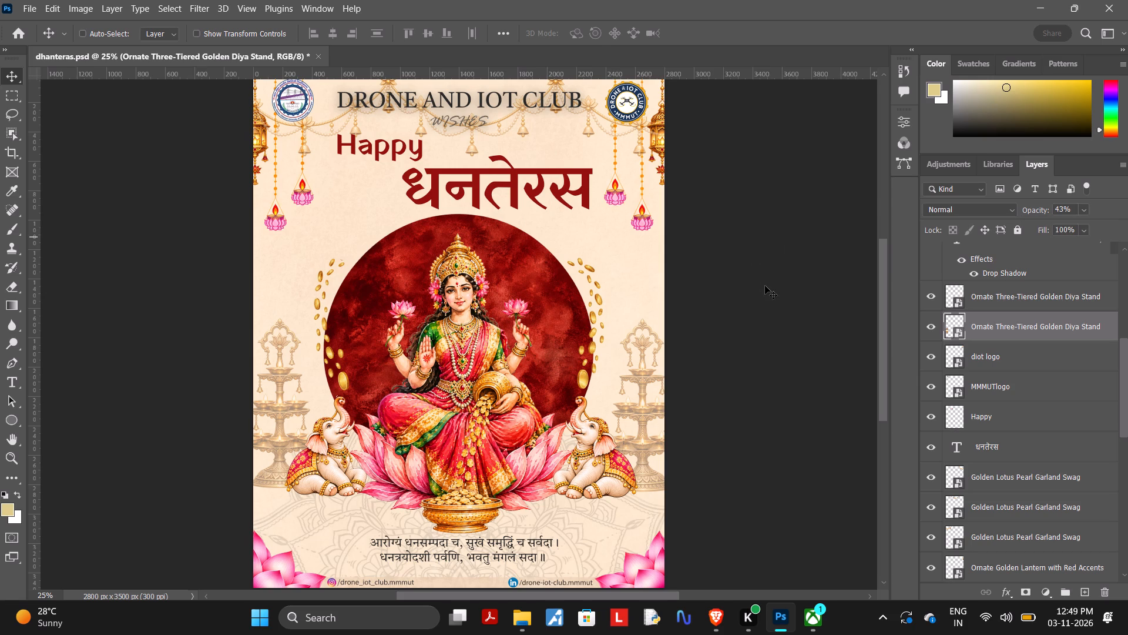
click(765, 286)
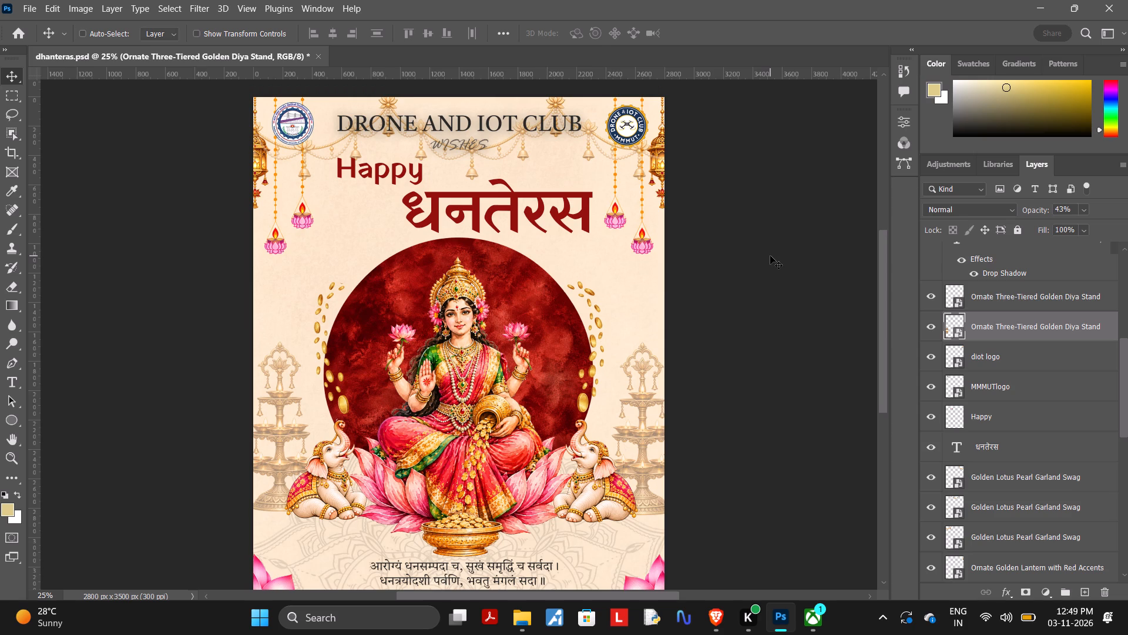
Save a copy of the poster as a Photoshop file named "naraina dhanteras" in New folder, with Maximize Compatibility on.
scroll(770, 256, down, 1)
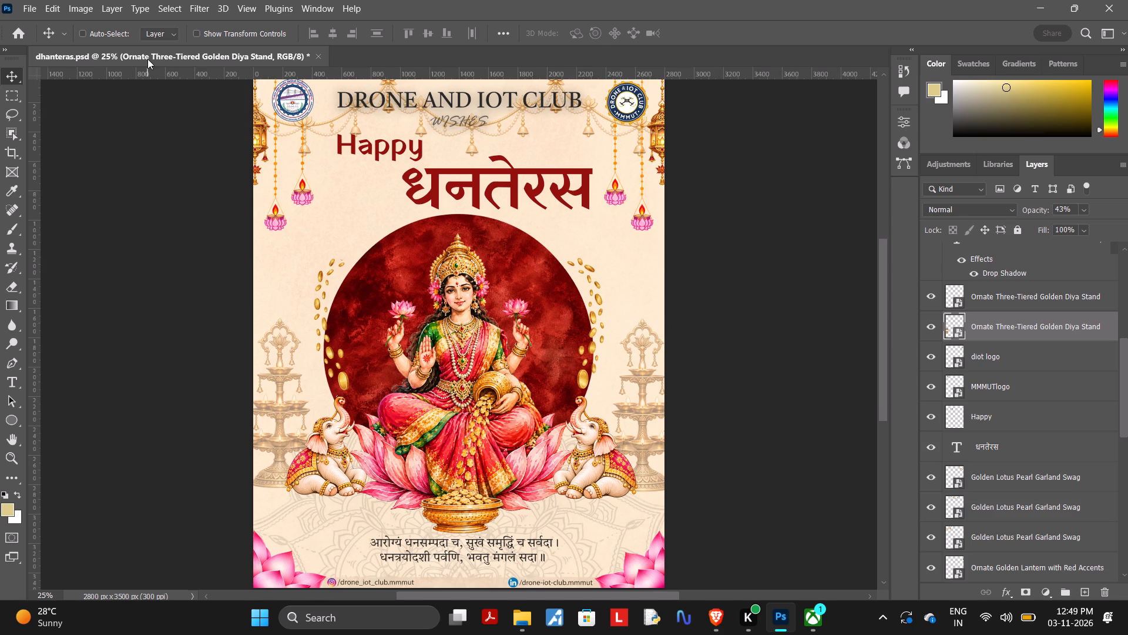
click(26, 7)
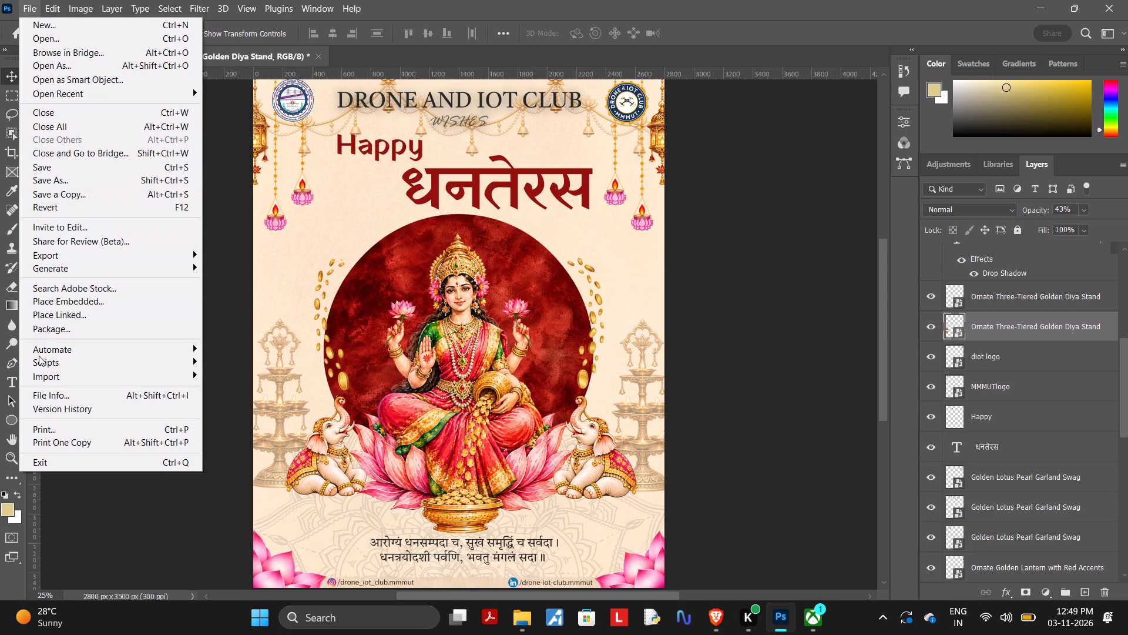
click(102, 198)
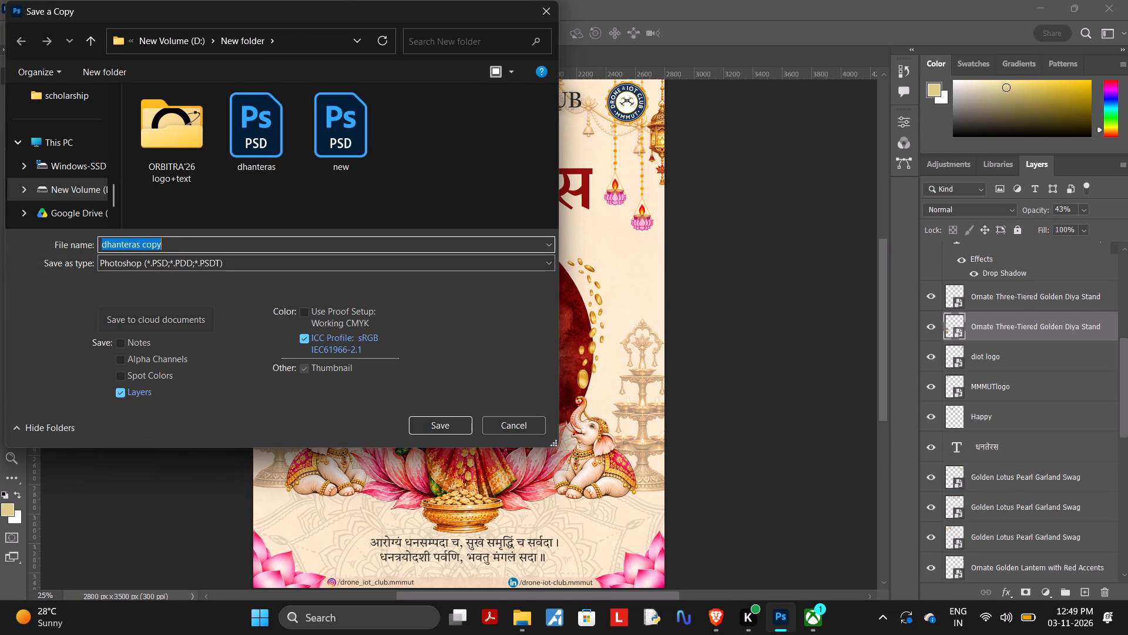
key(BackSpace)
key(BackSpace)
key(BackSpace)
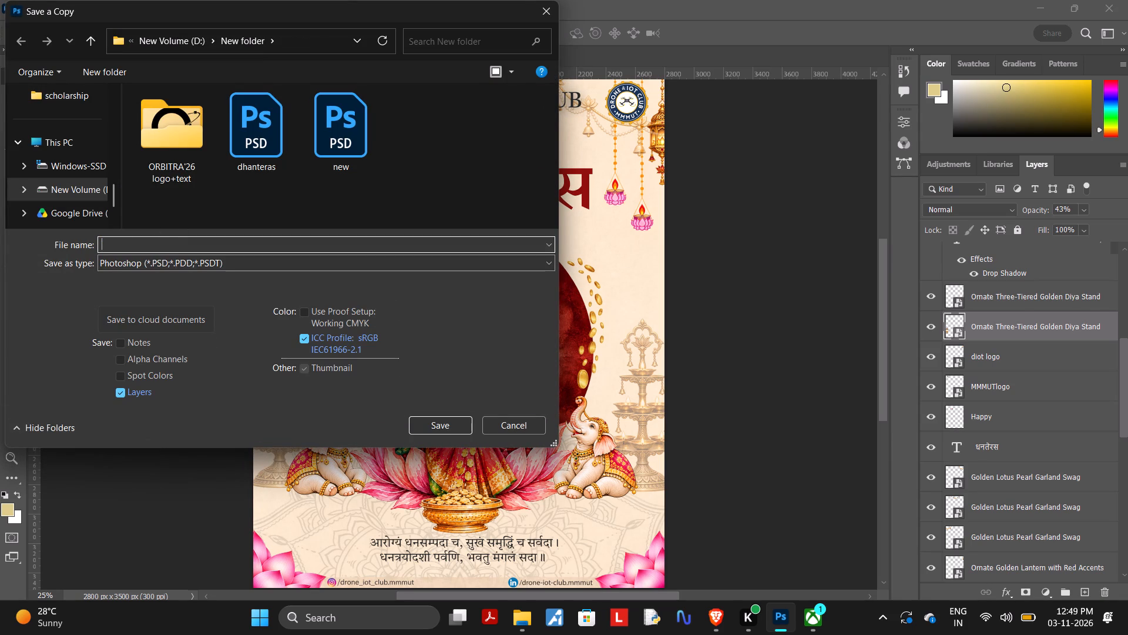
text(naraina dhanteras)
key(Return)
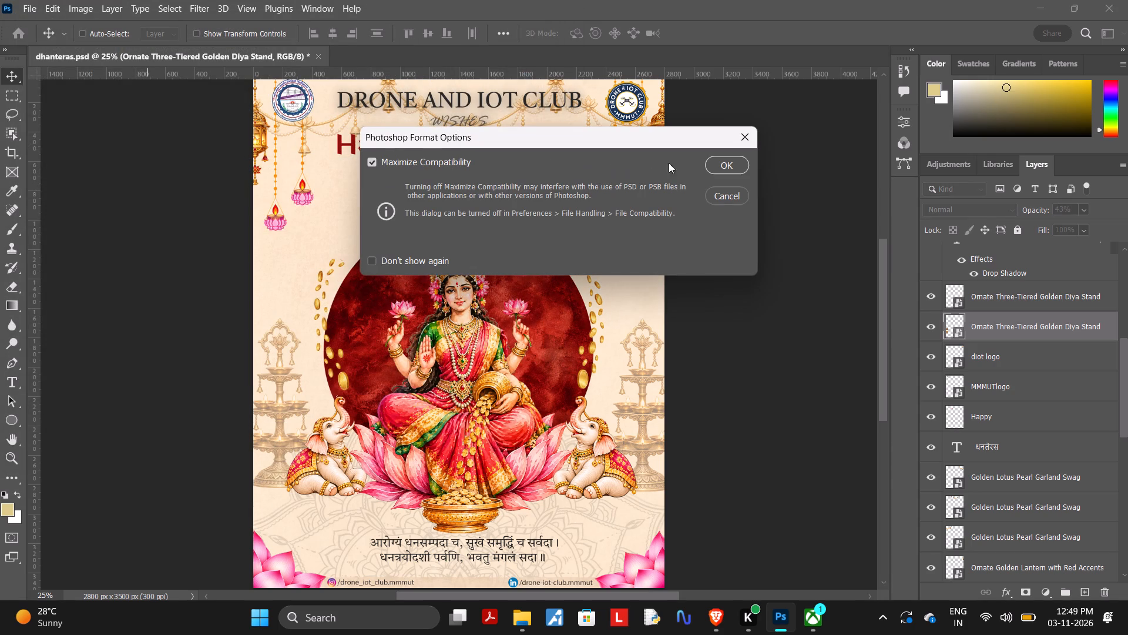
click(729, 158)
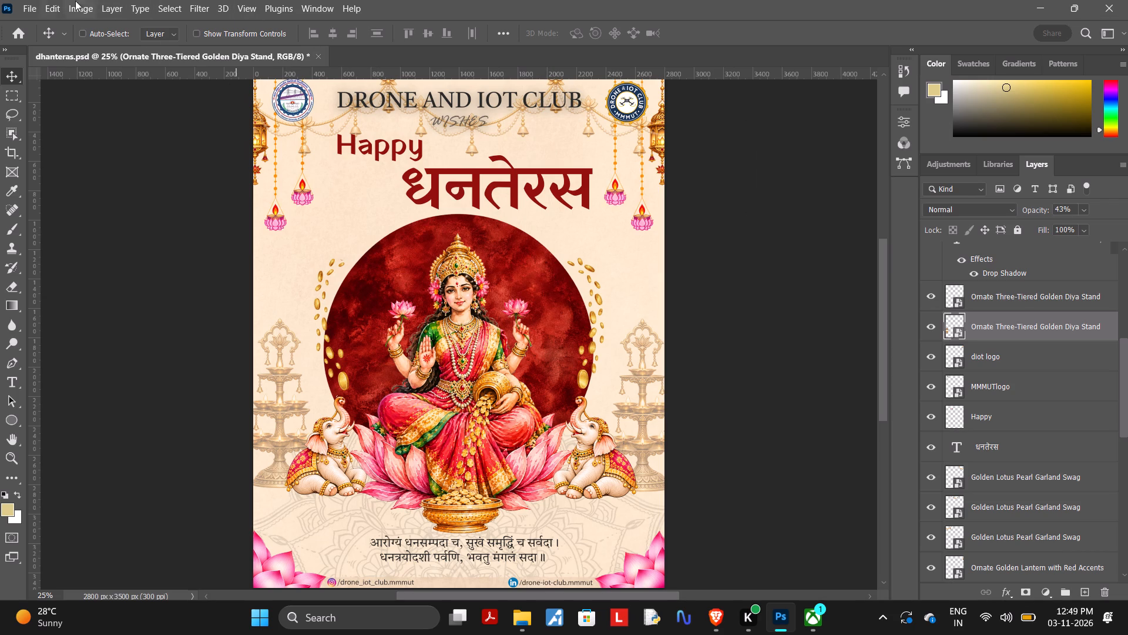
Open the "naraina dhanteras" PSD file from New folder on New Volume (D:).
click(35, 0)
click(61, 41)
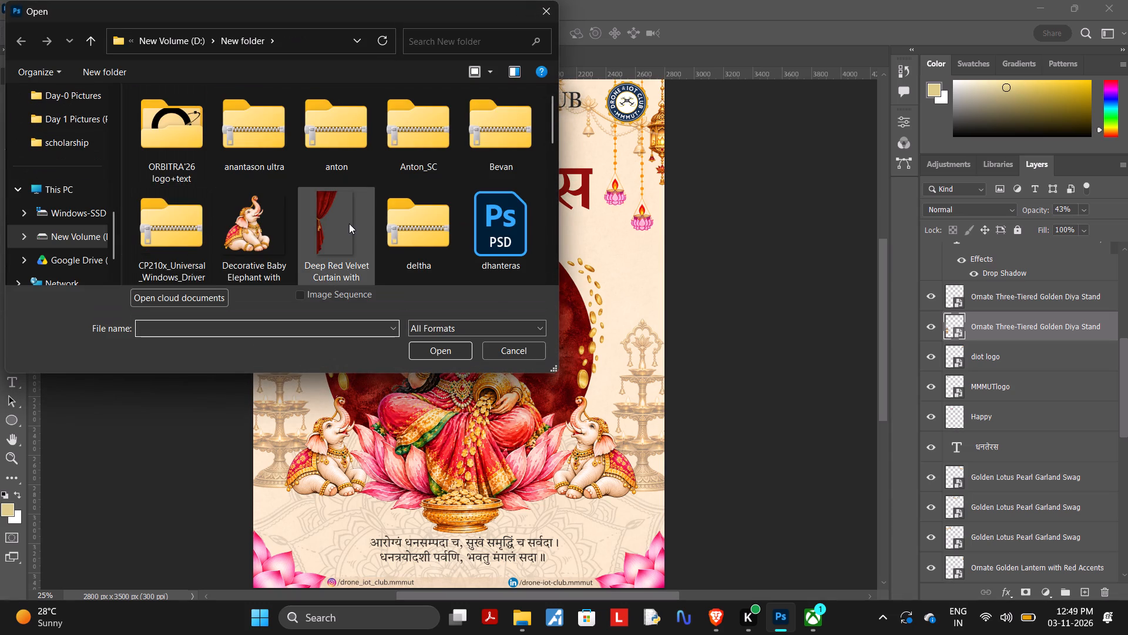
scroll(349, 223, down, 2)
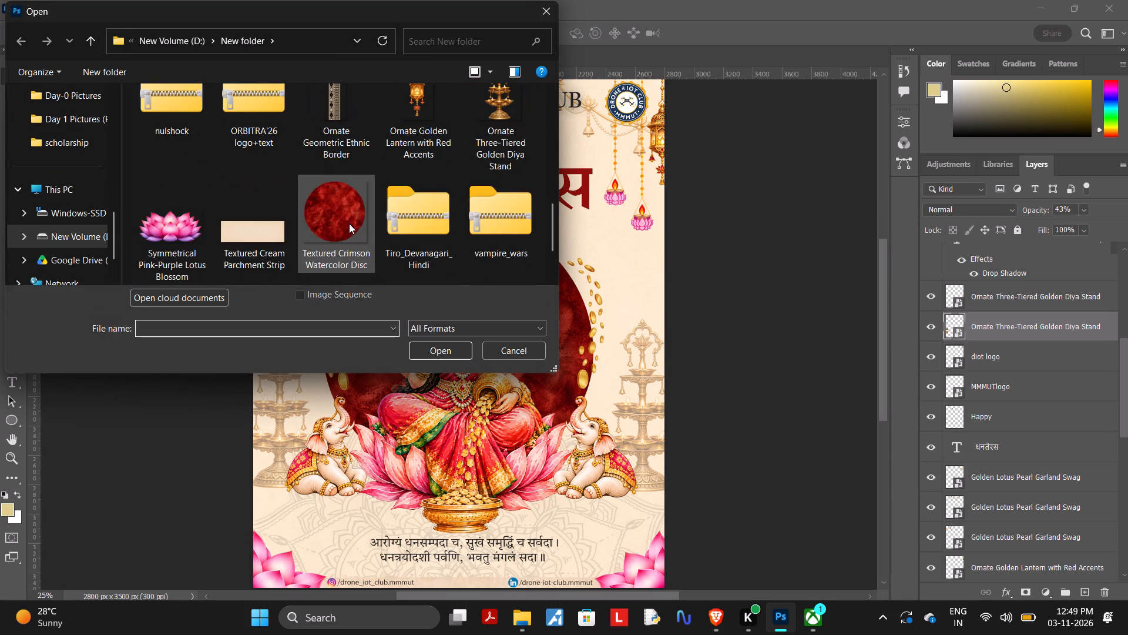
scroll(349, 223, up, 2)
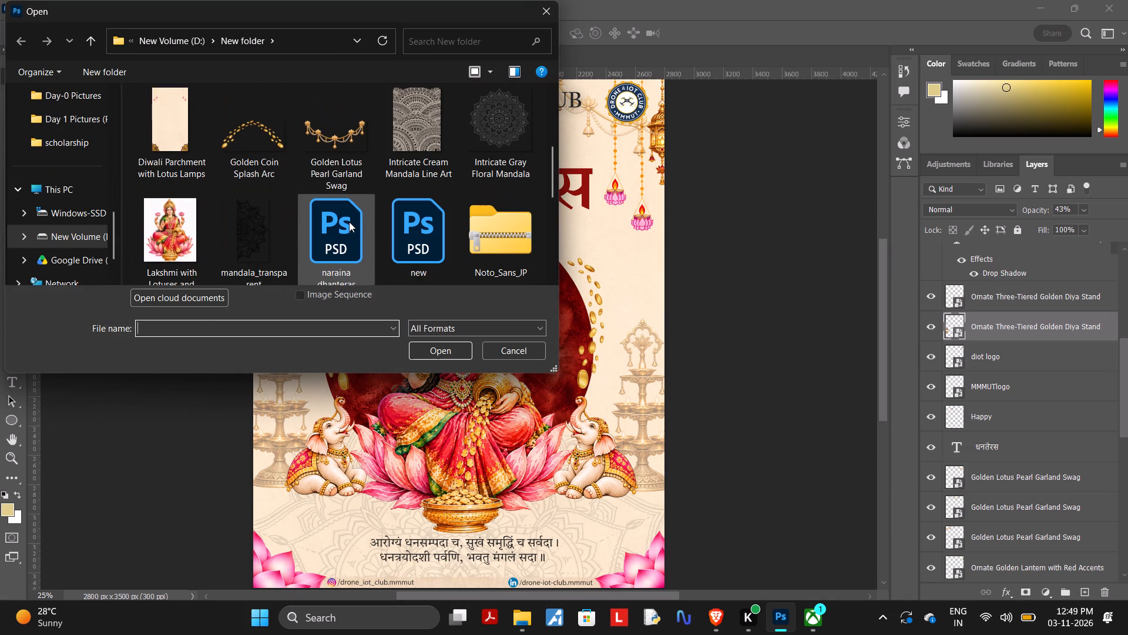
double_click(349, 221)
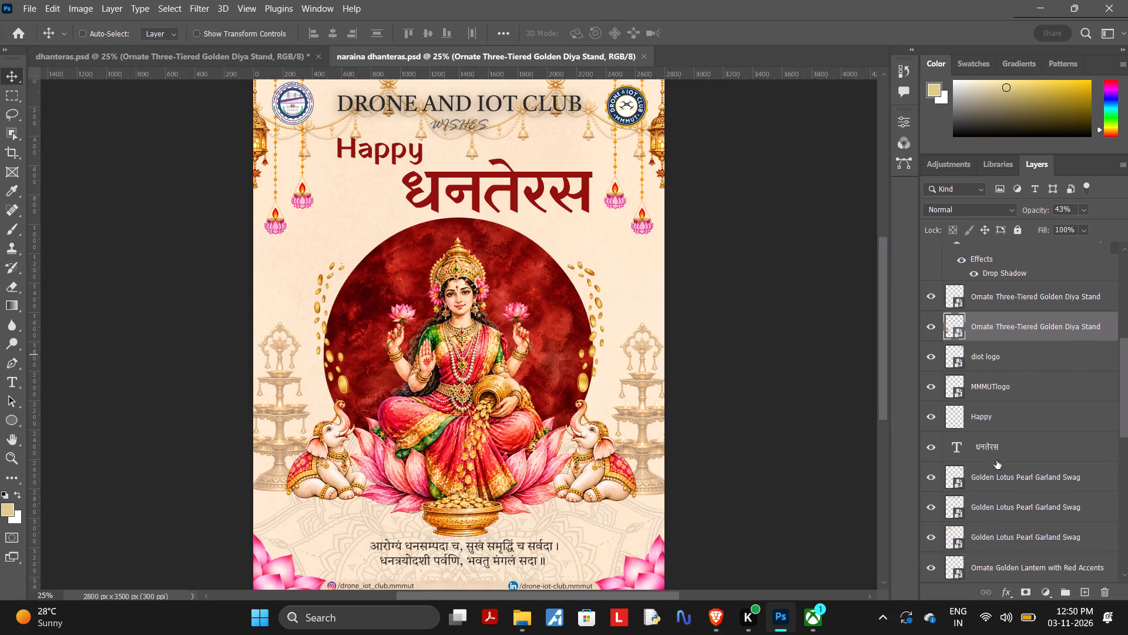
scroll(973, 345, up, 6)
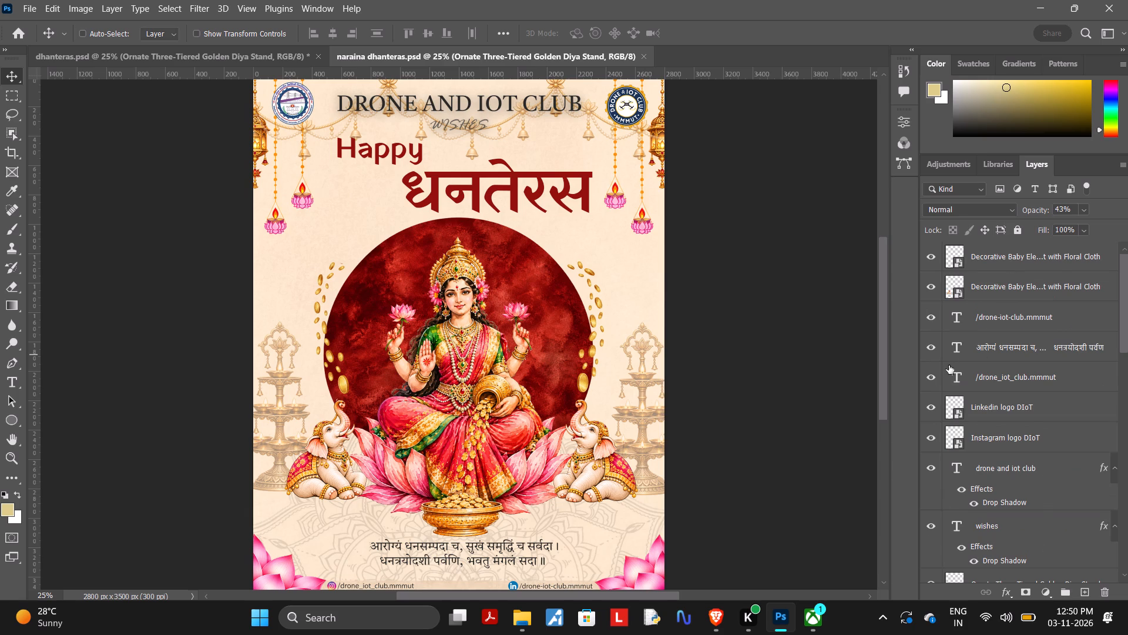
Hide the /drone_iot_club.mmmut and /drone-iot-club.mmmut text layers, the Linkedin logo DIoT and Instagram logo DIoT layers, and the drone and iot club title.
click(934, 379)
click(934, 315)
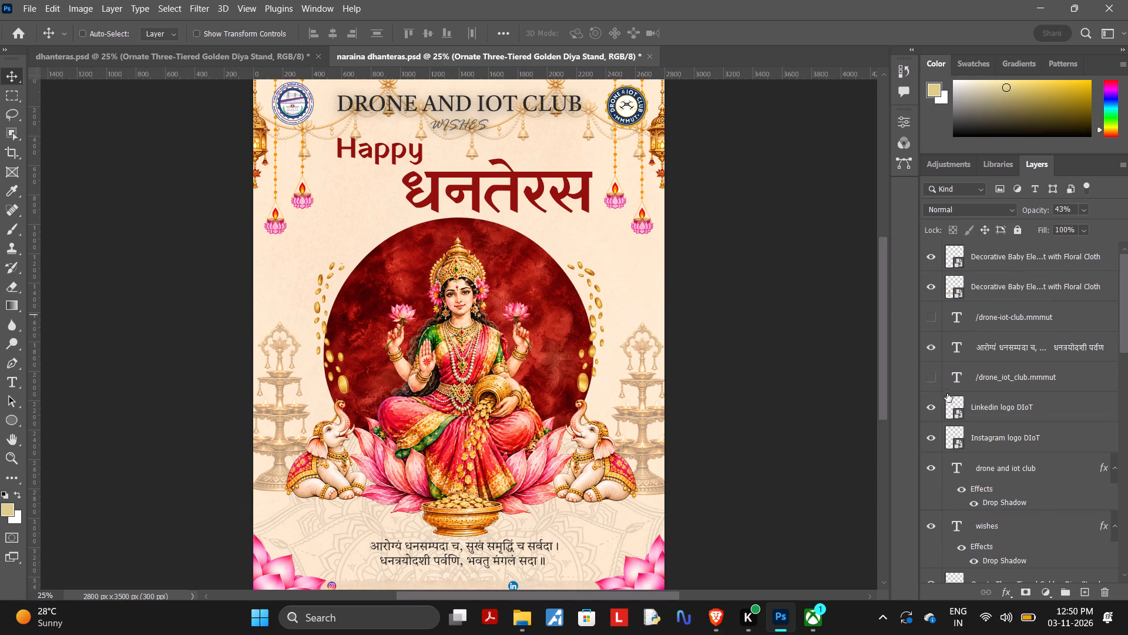
click(934, 409)
click(934, 439)
click(932, 465)
Hide the diot logo and MMMUTlogo layers at the poster's upper corners.
scroll(932, 465, up, 1)
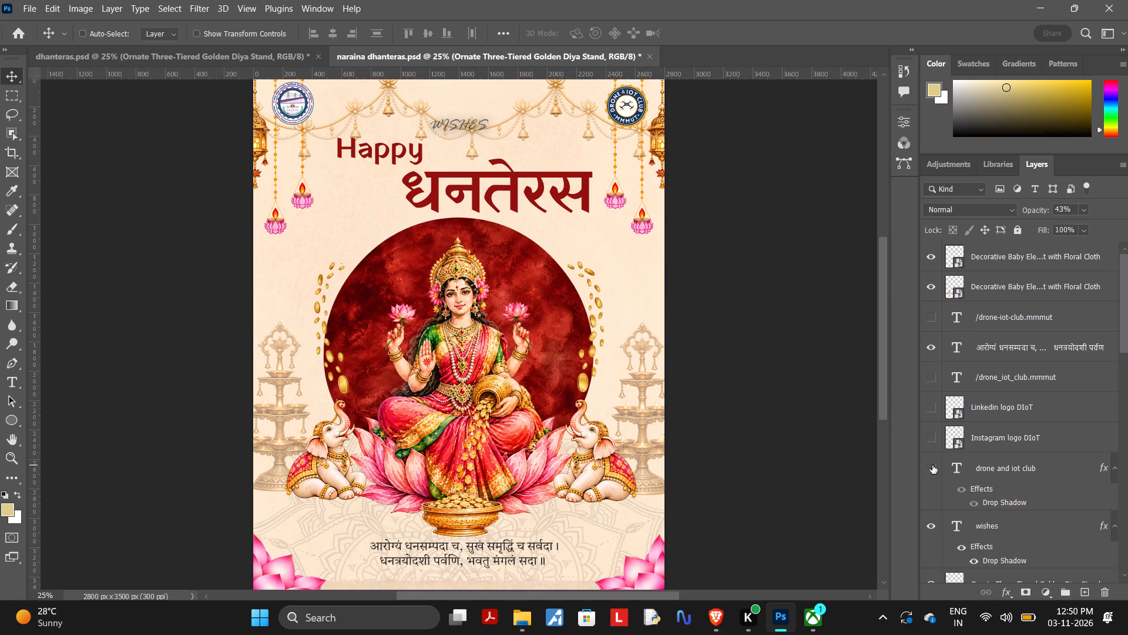
scroll(932, 465, up, 1)
scroll(987, 437, down, 1)
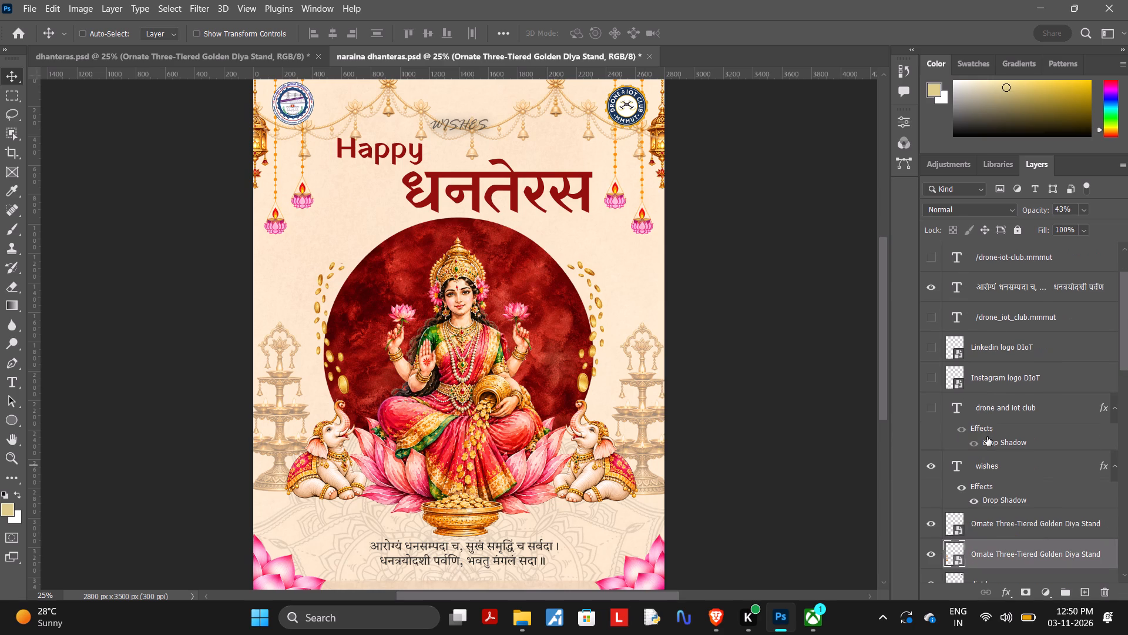
scroll(987, 437, down, 3)
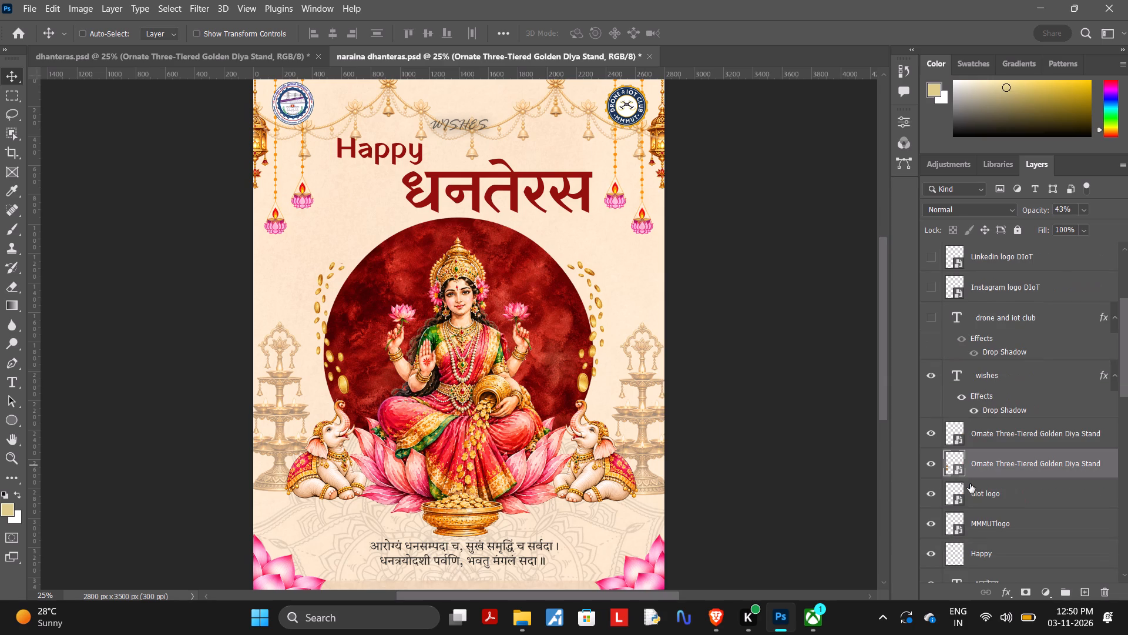
scroll(971, 486, down, 1)
click(935, 493)
click(930, 522)
Look through the remaining layers down to Background and check the whole poster for leftover club branding.
scroll(930, 522, down, 1)
scroll(979, 522, down, 2)
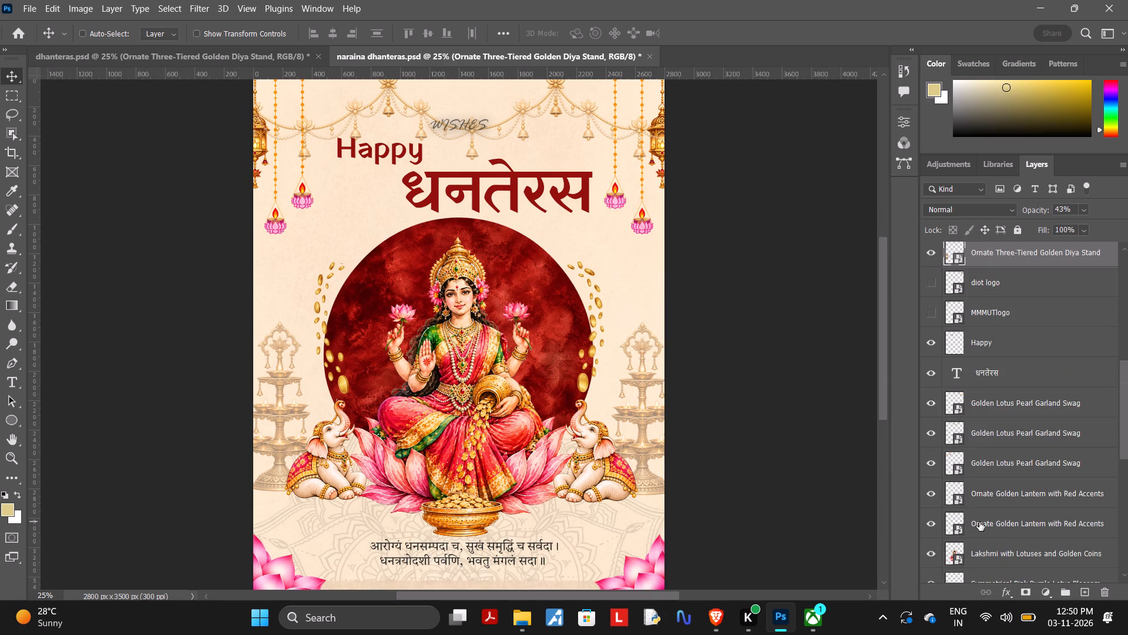
scroll(979, 522, down, 4)
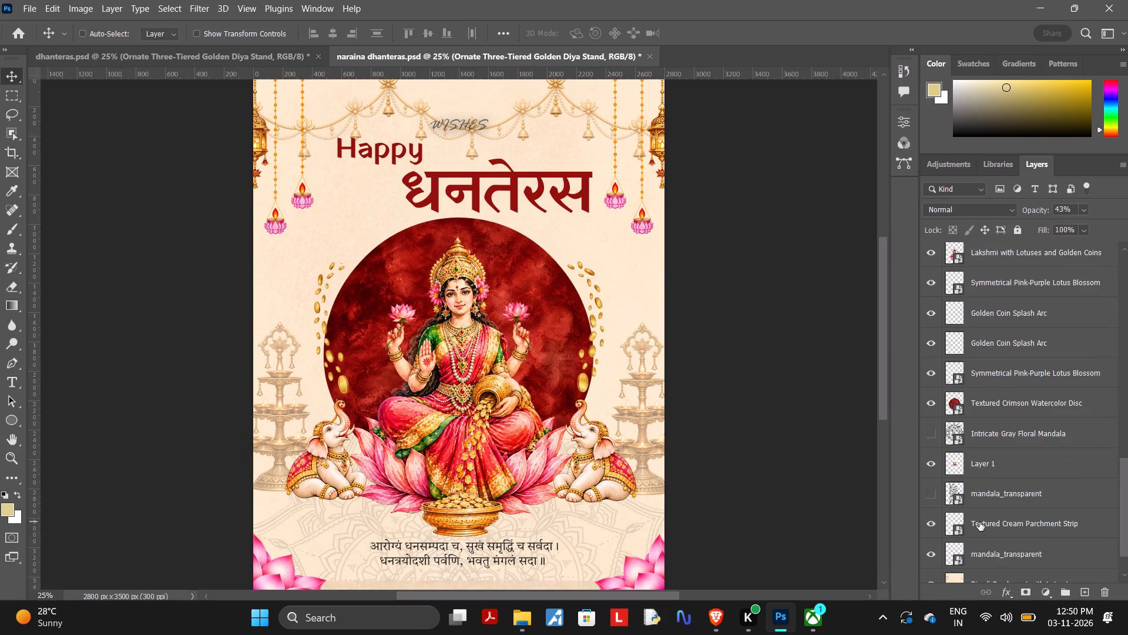
scroll(720, 509, down, 1)
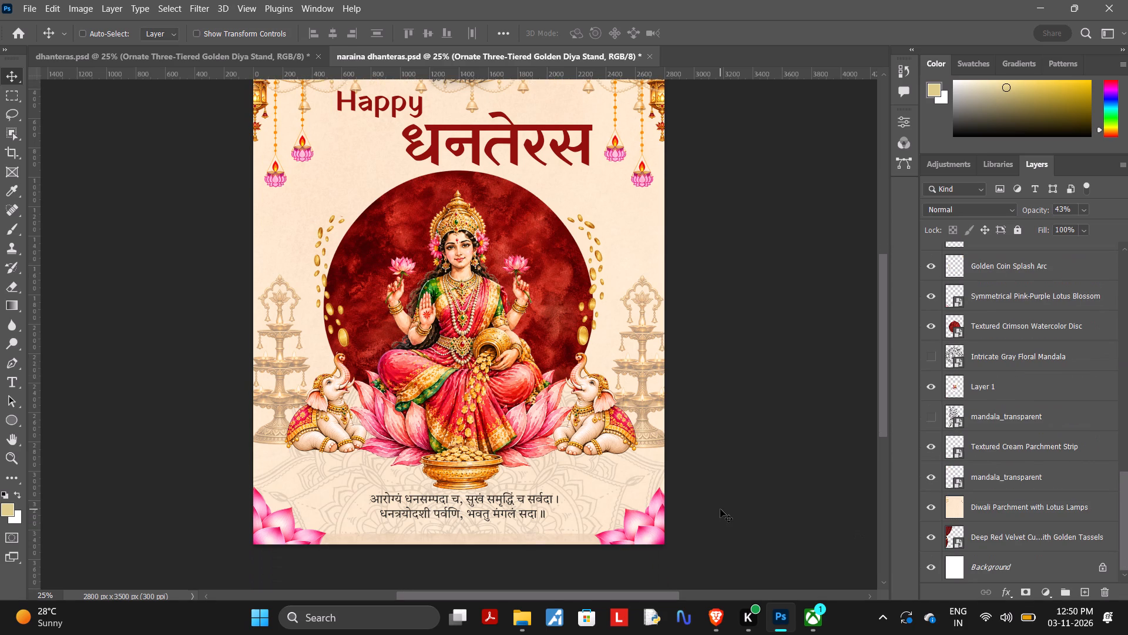
scroll(720, 509, down, 2)
scroll(720, 509, up, 1)
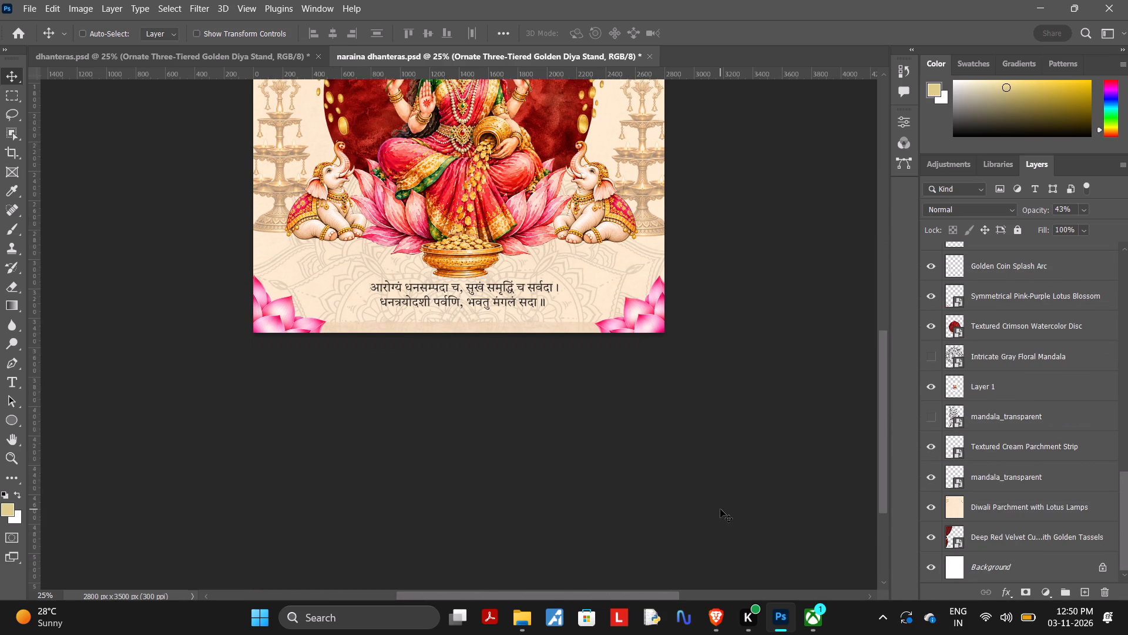
scroll(720, 509, up, 1)
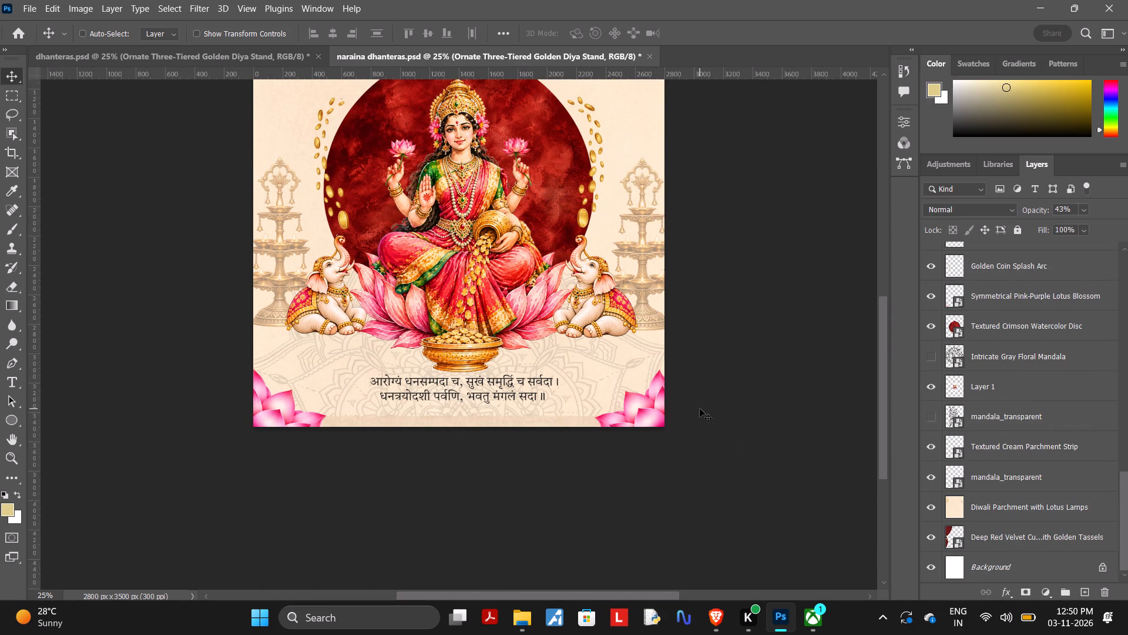
scroll(700, 409, up, 3)
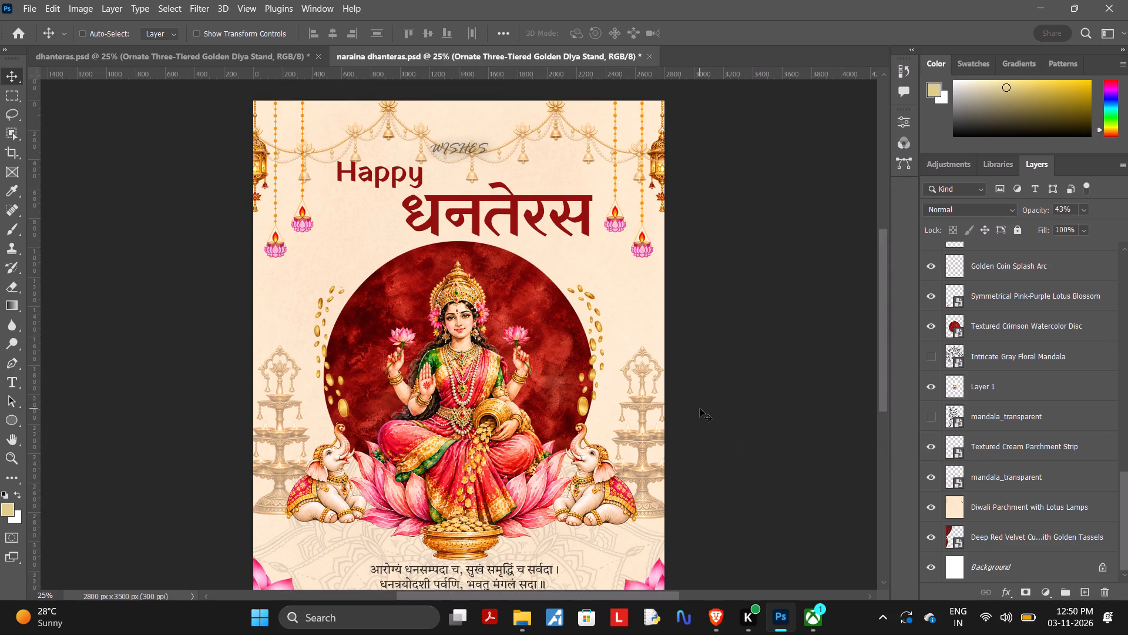
scroll(700, 409, up, 3)
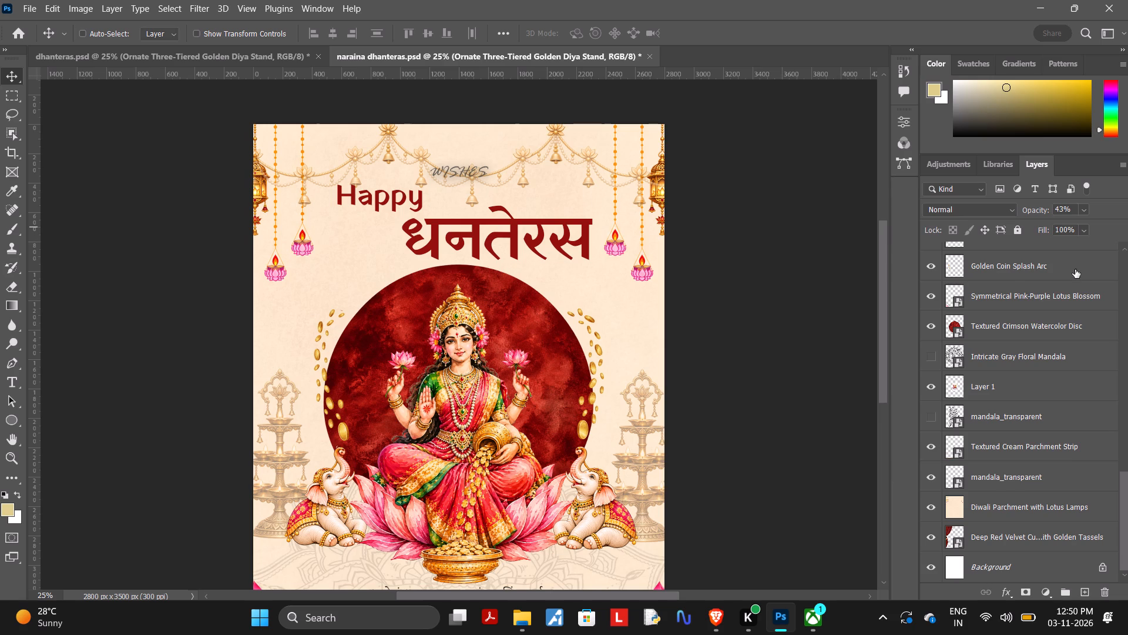
scroll(1075, 269, up, 8)
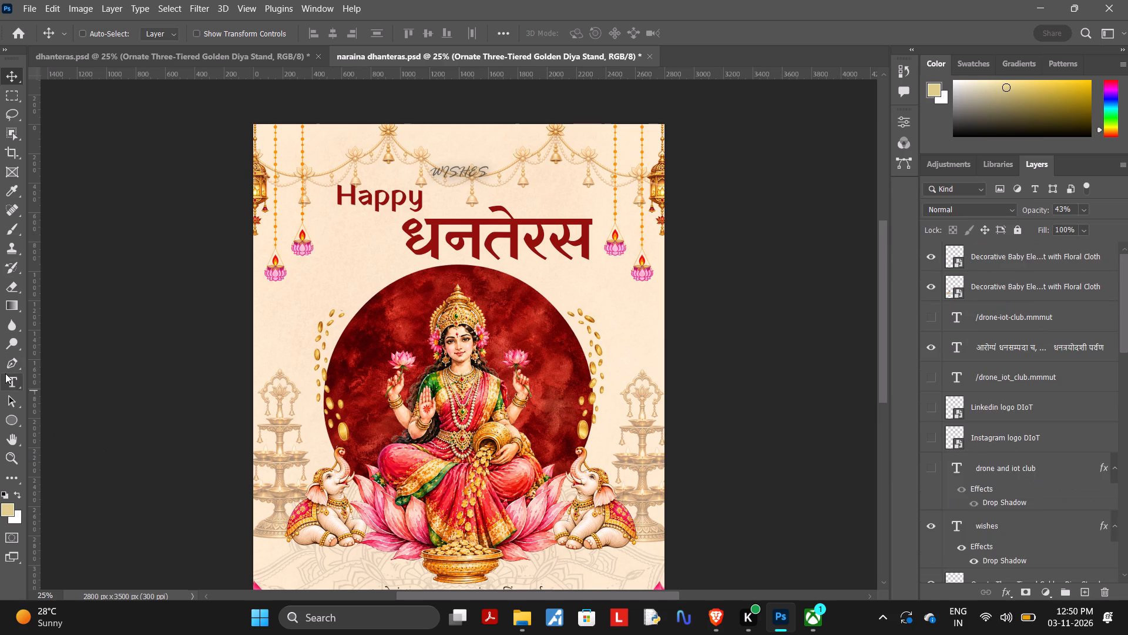
Add a new text line reading "naraina enterprises" at the poster's top, above the WISHES text.
click(5, 373)
click(408, 151)
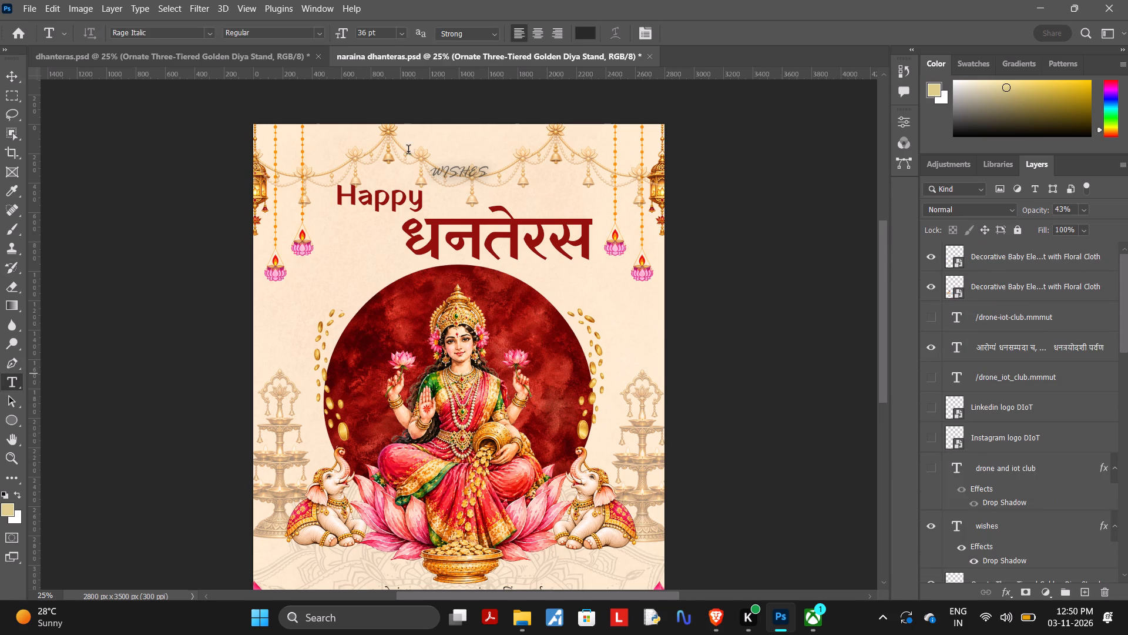
key(BackSpace)
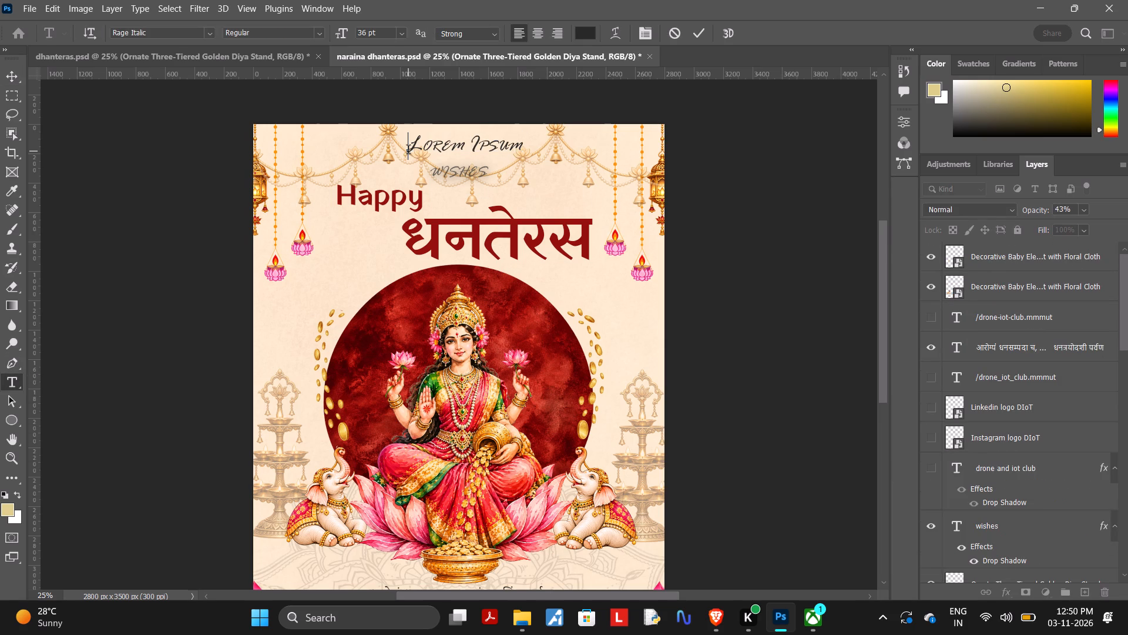
text(nara)
text(ina)
key(Delete)
key(Delete)
key(Delete)
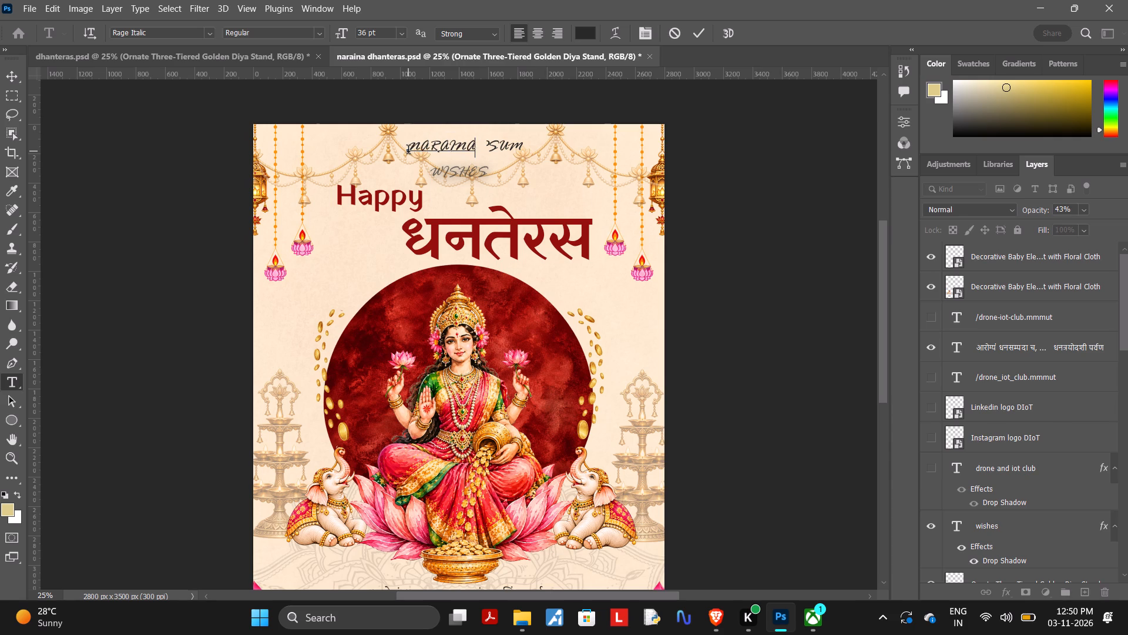
key(space)
text(enterprise)
key(s)
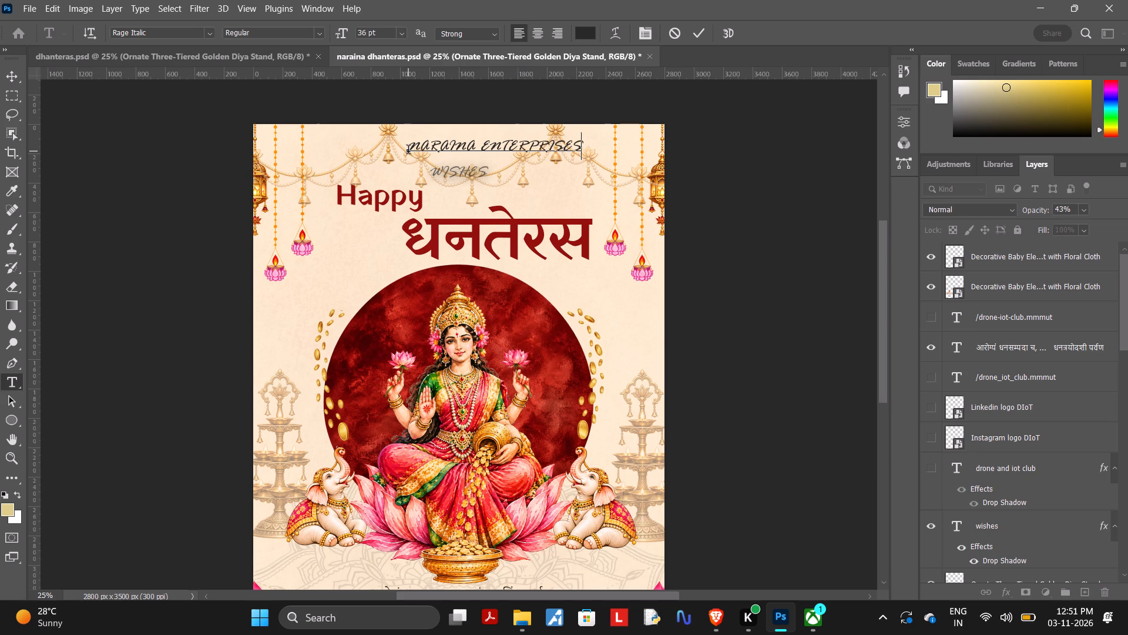
Set the whole "naraina enterprises" text in the Bevan font and commit it.
key(ctrl+a)
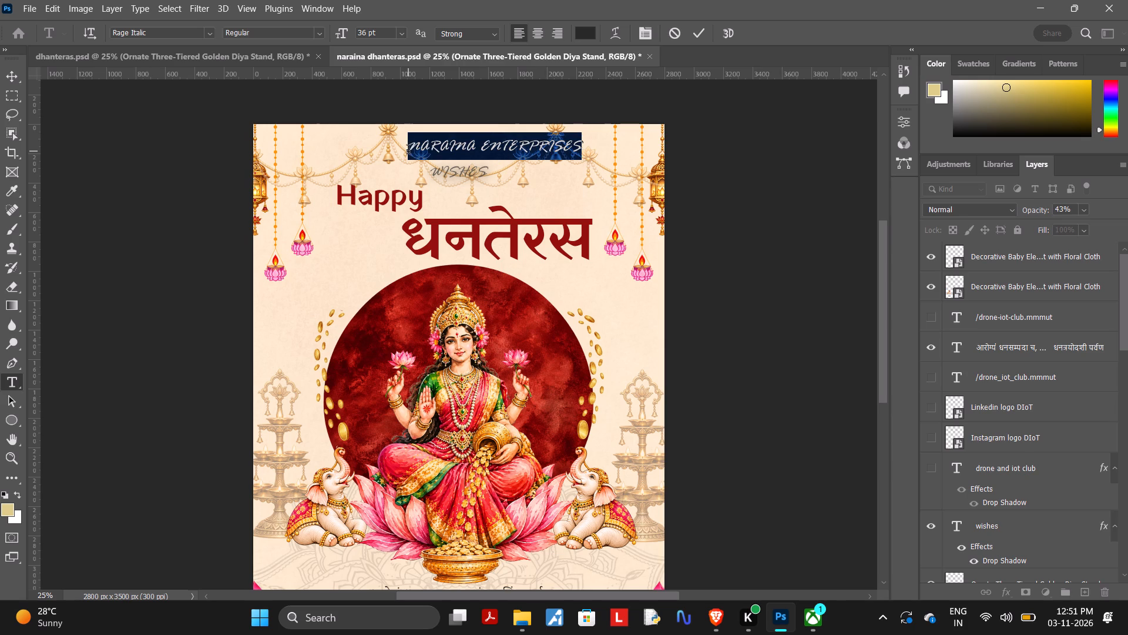
click(210, 32)
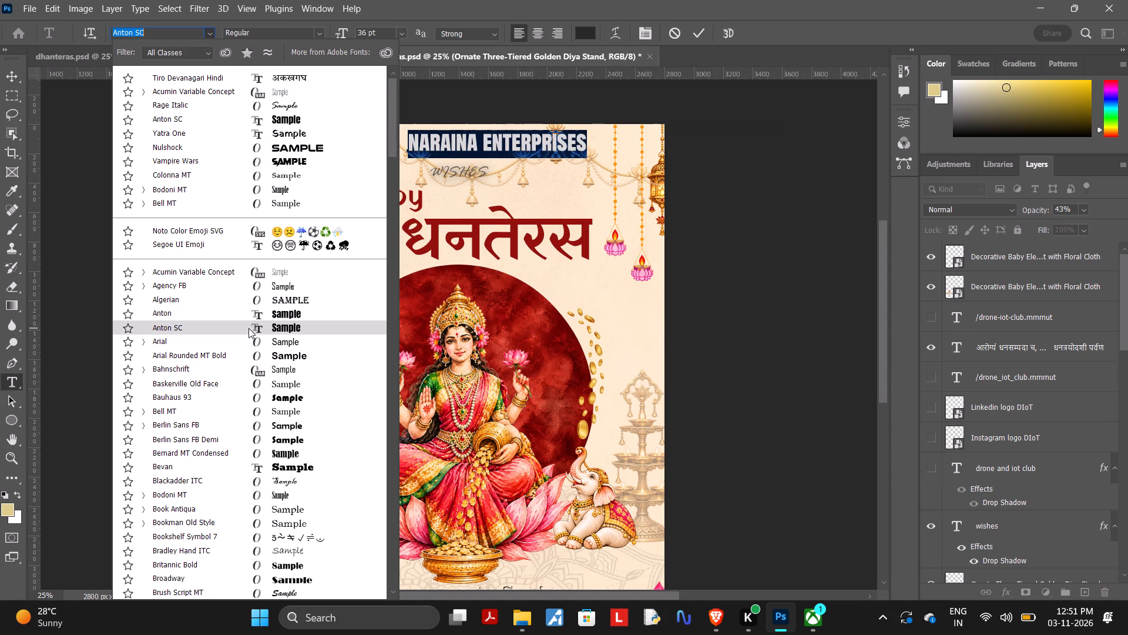
click(256, 471)
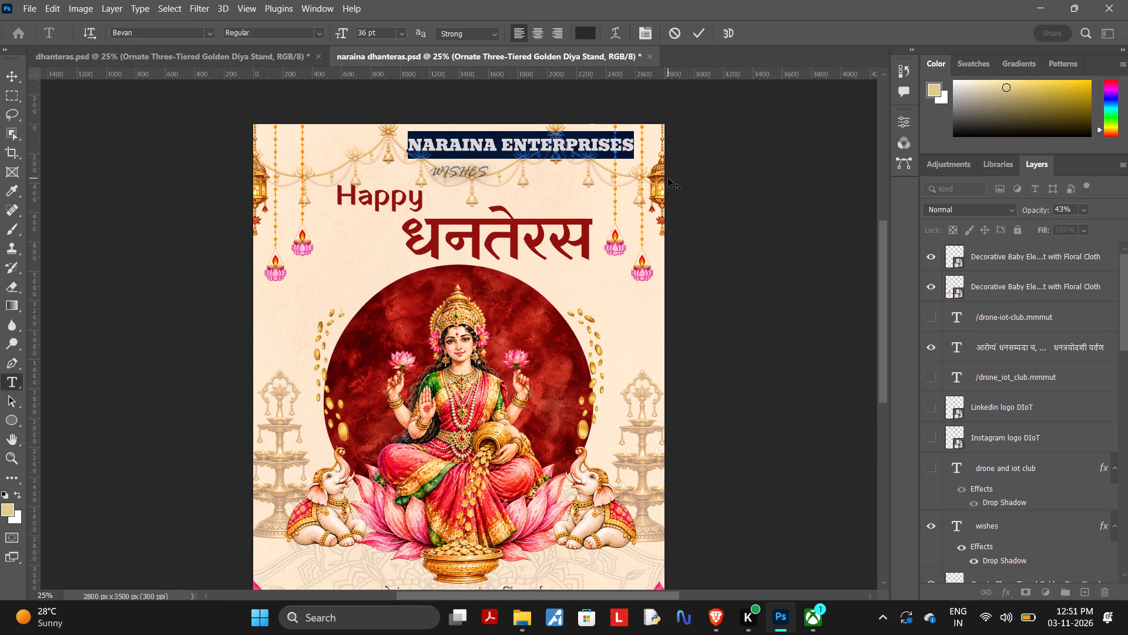
click(701, 32)
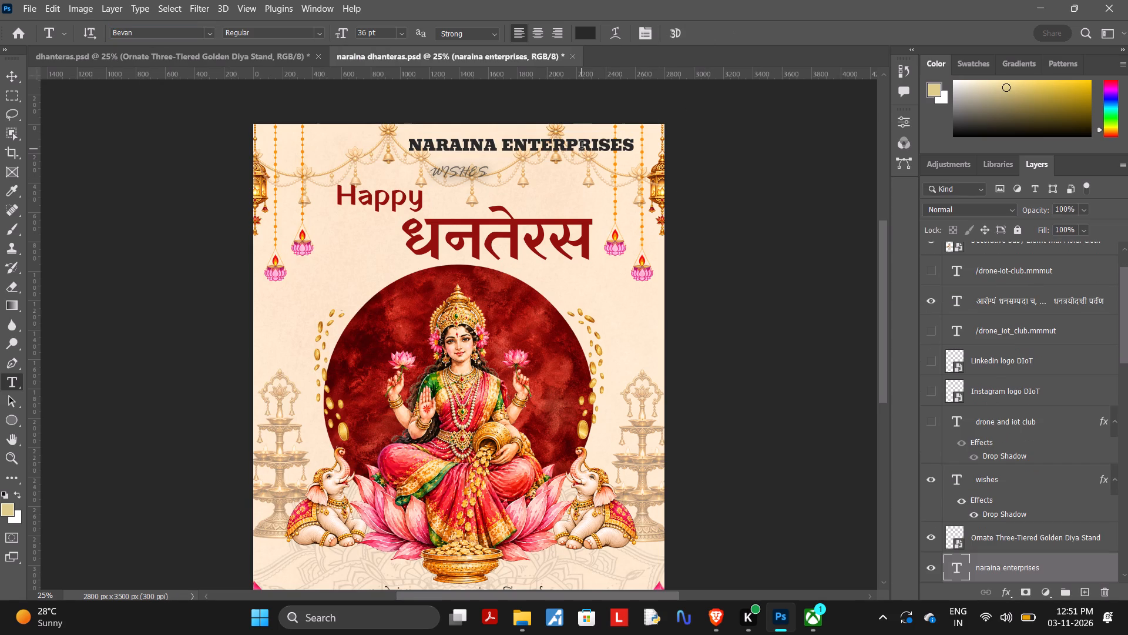
Move the NARAINA ENTERPRISES text so it sits roughly centred across the poster, just above the WISHES text.
click(8, 73)
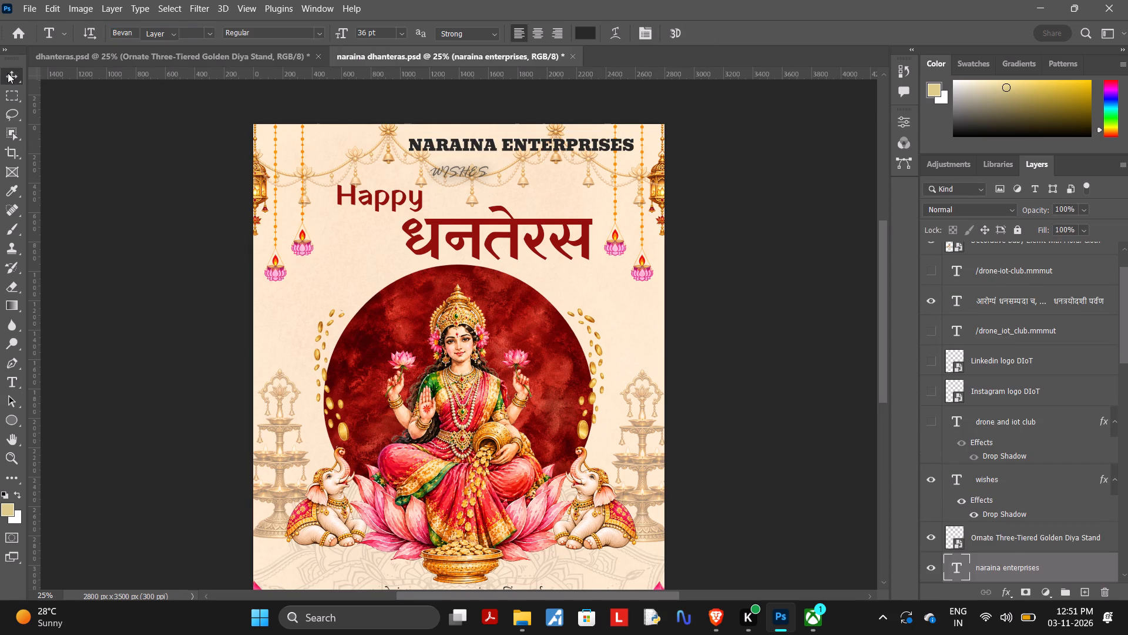
drag(518, 141, 465, 148)
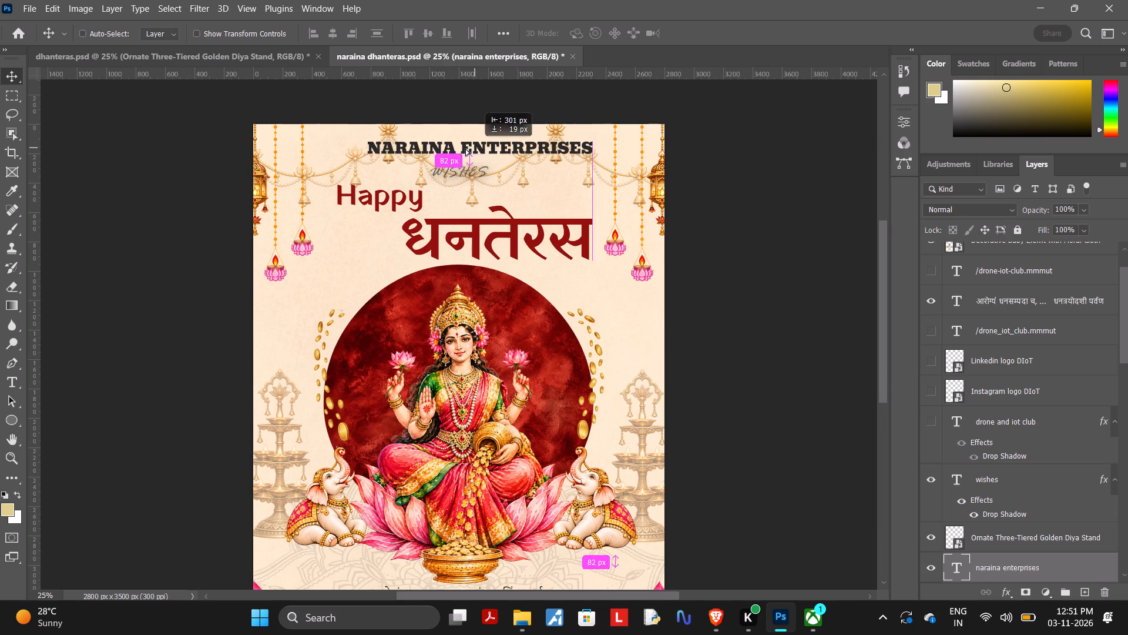
drag(465, 148, 460, 145)
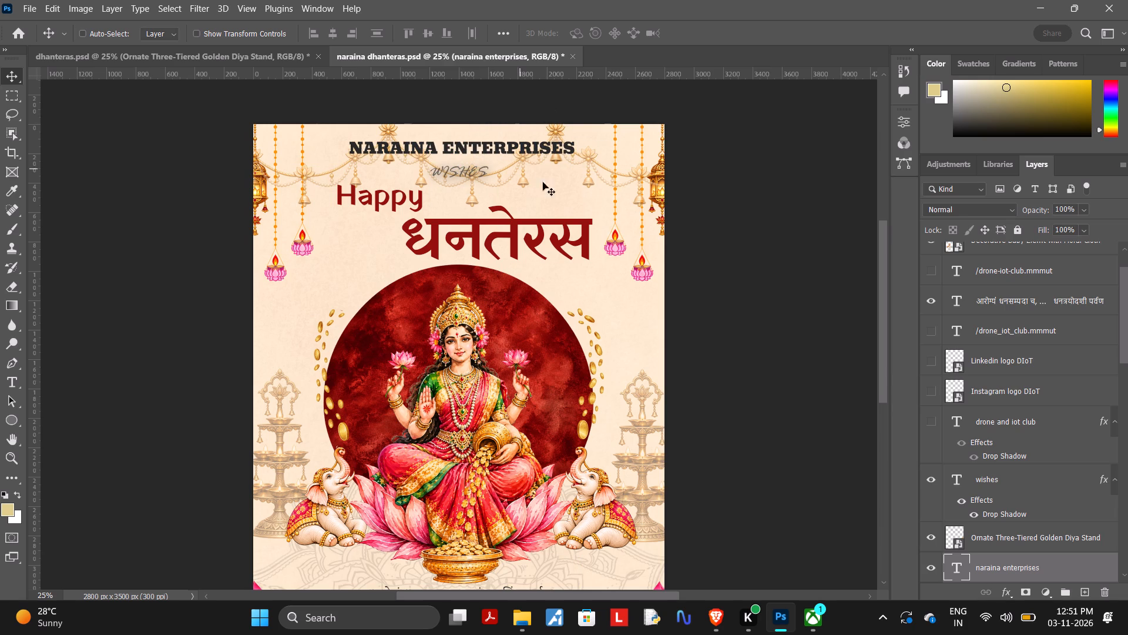
click(550, 143)
Recolour the NARAINA ENTERPRISES text to dark red #93110b, sampled from the धनतेरस heading.
double_click(493, 145)
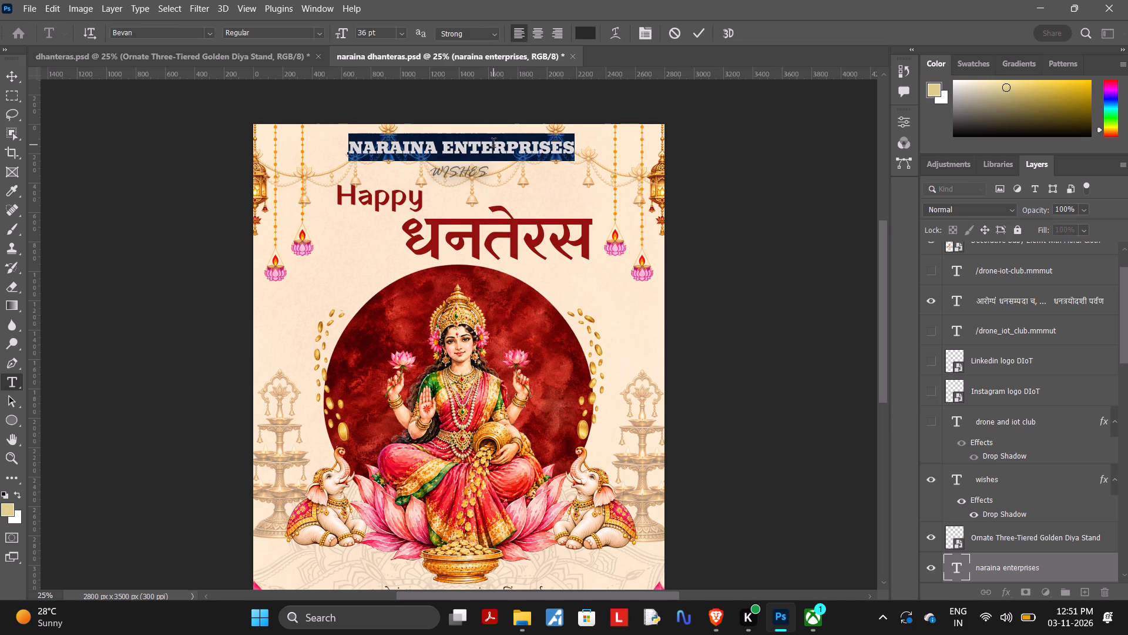
click(906, 126)
scroll(851, 173, up, 2)
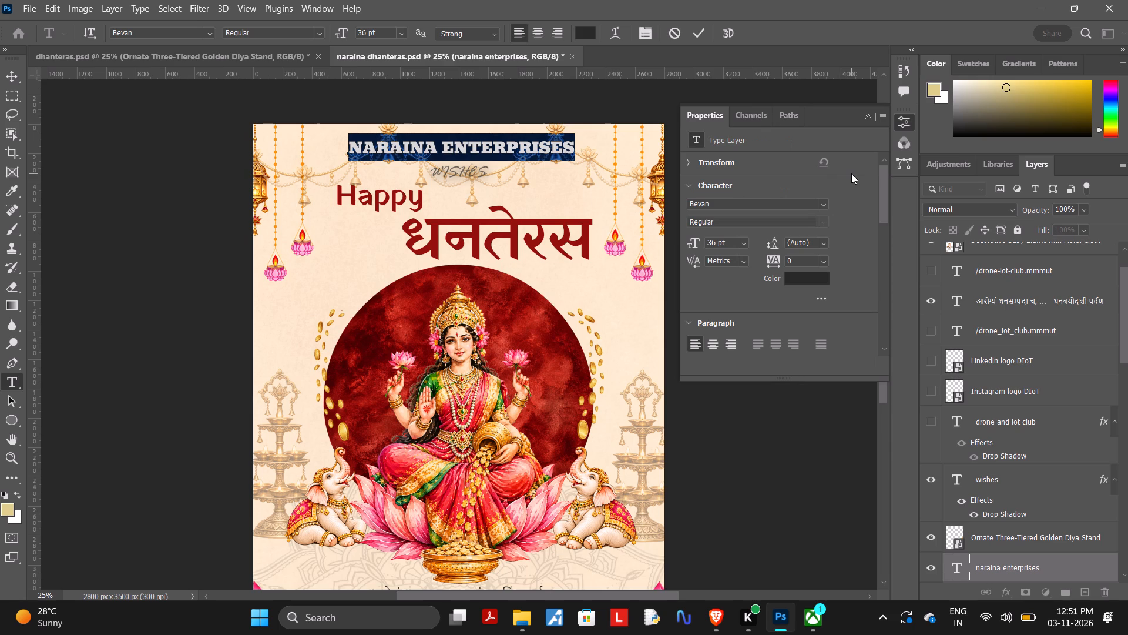
scroll(851, 173, up, 1)
click(817, 276)
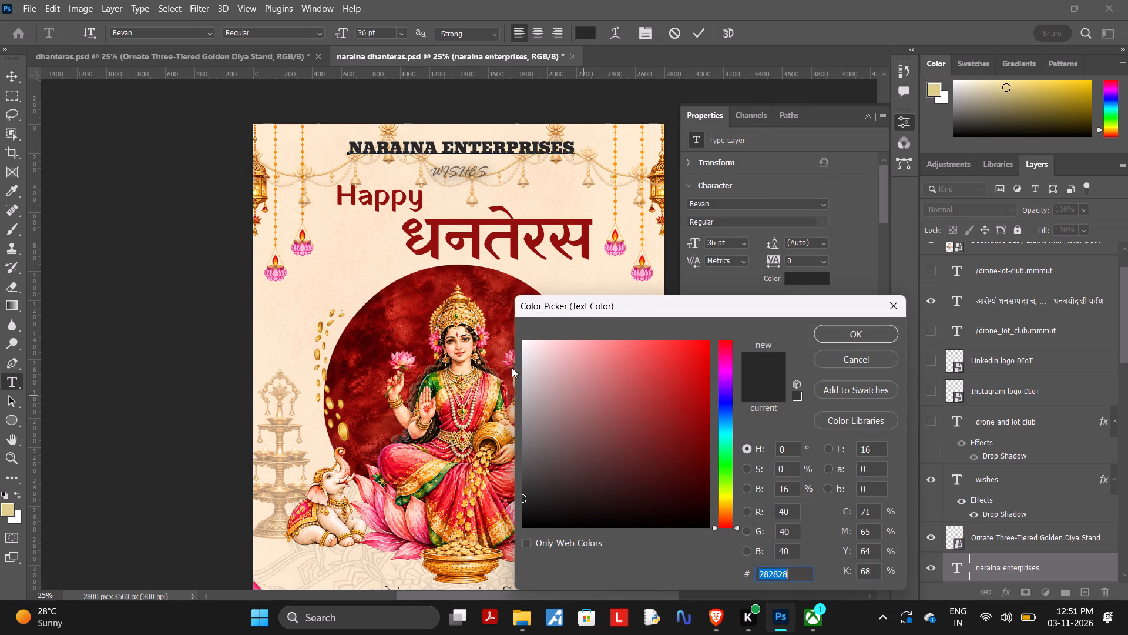
click(396, 314)
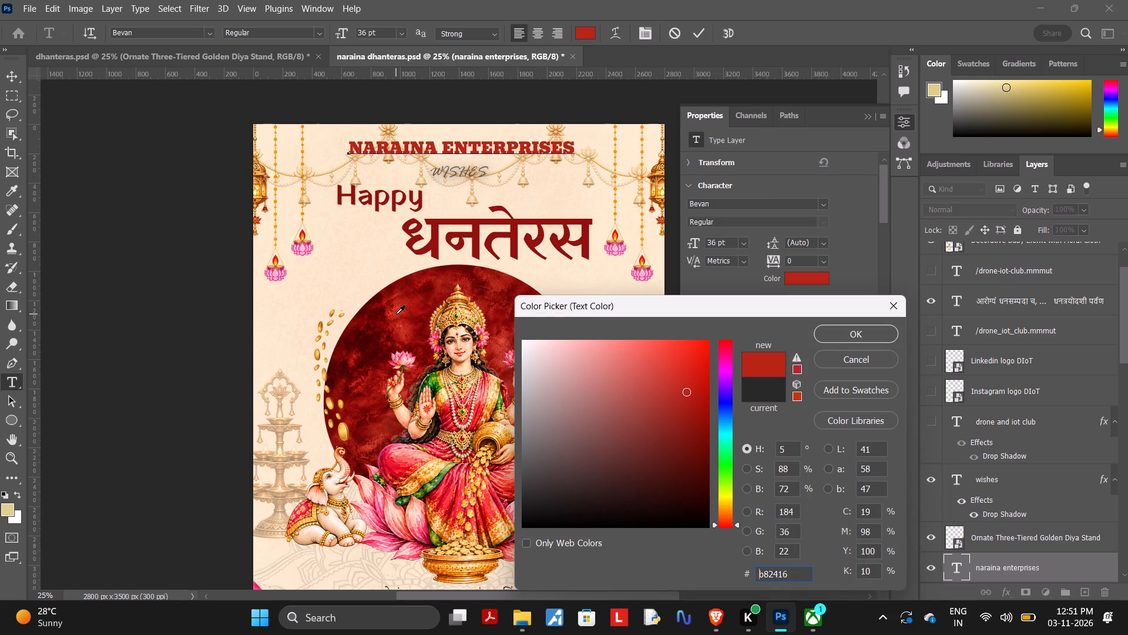
click(433, 243)
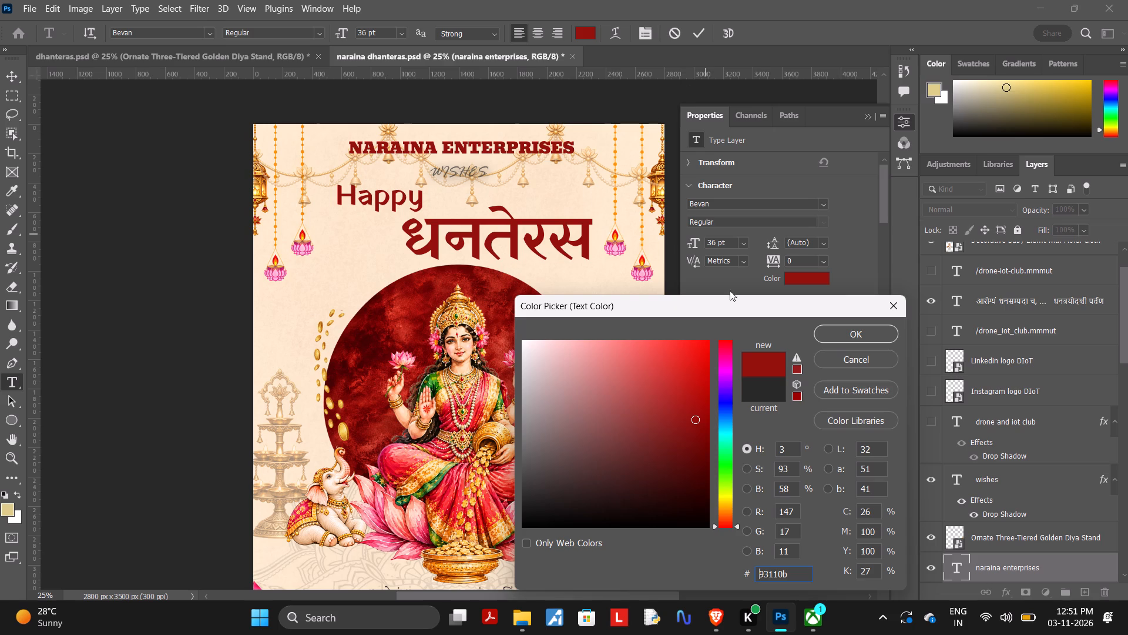
click(857, 337)
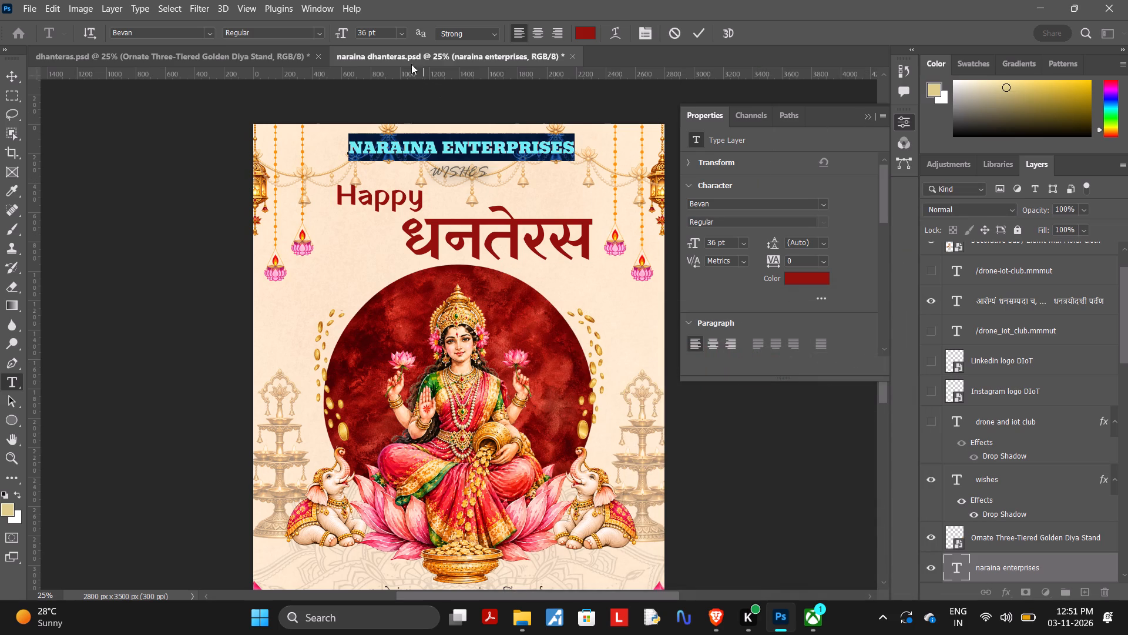
Set the NARAINA ENTERPRISES text size to 48 pt and commit it.
click(402, 28)
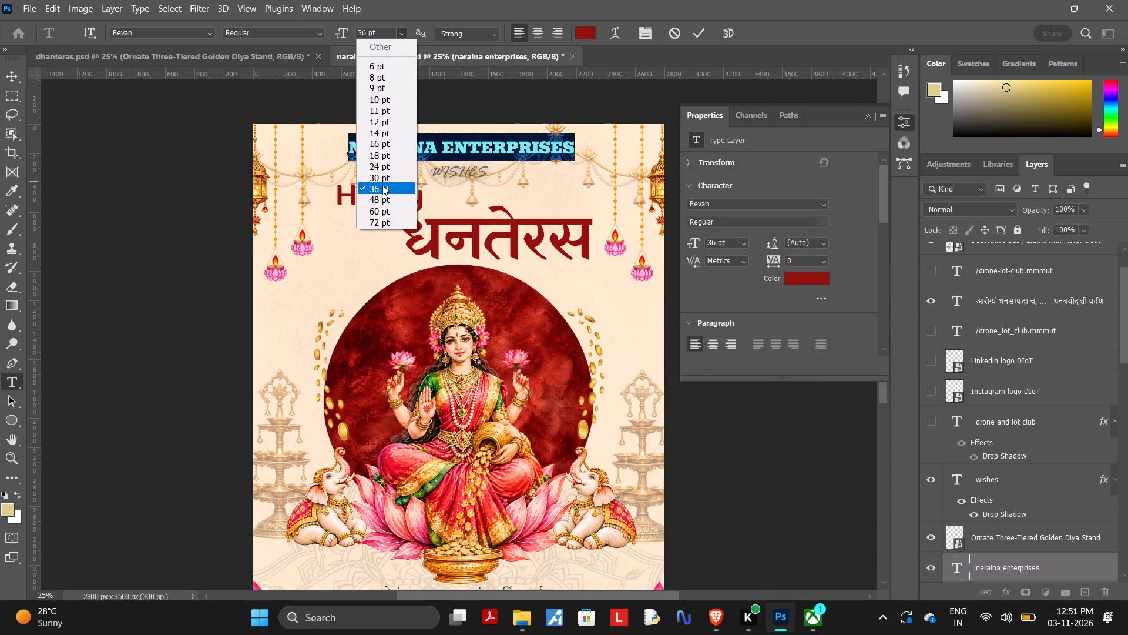
click(380, 200)
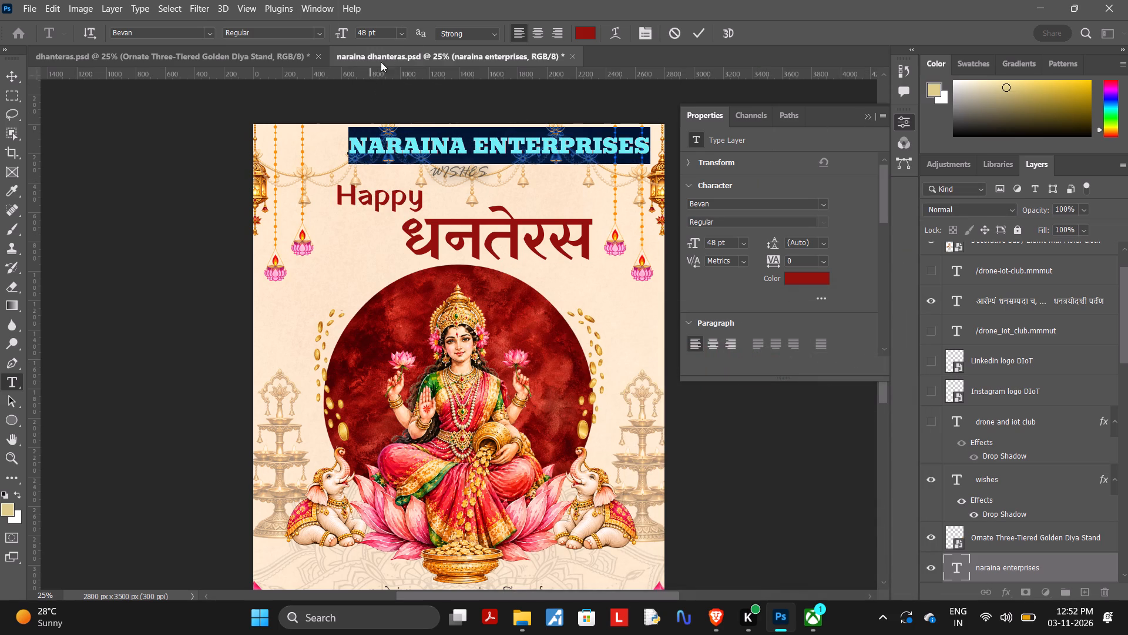
click(695, 35)
Shift the enlarged NARAINA ENTERPRISES title left and nudge it so it sits centred across the poster above WISHES.
drag(609, 146, 595, 149)
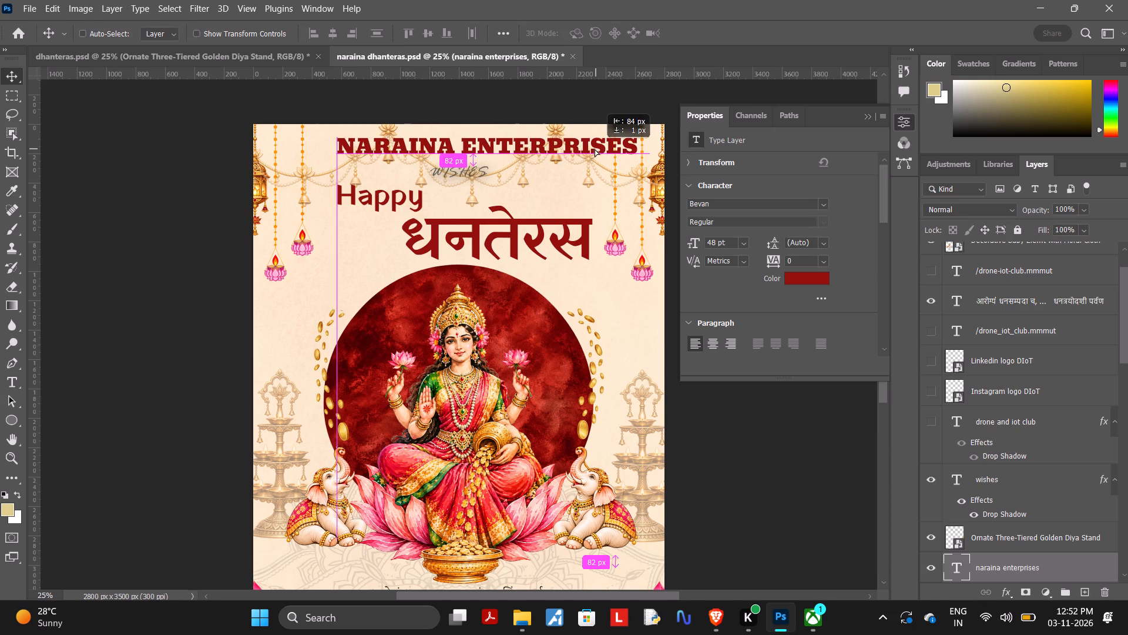
drag(595, 149, 580, 150)
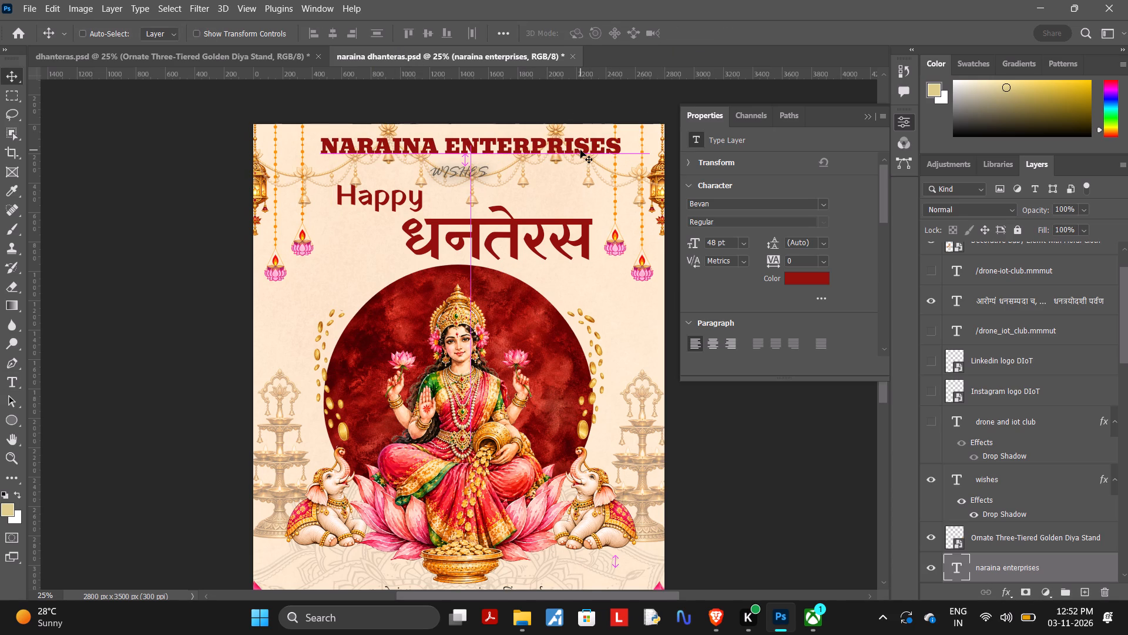
click(710, 480)
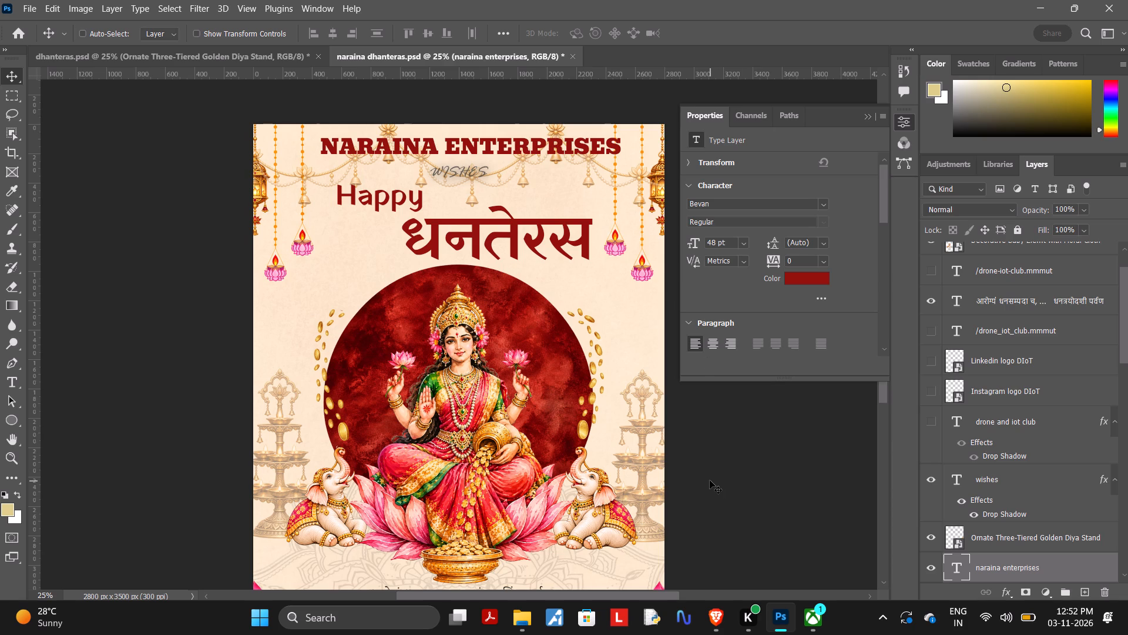
click(860, 118)
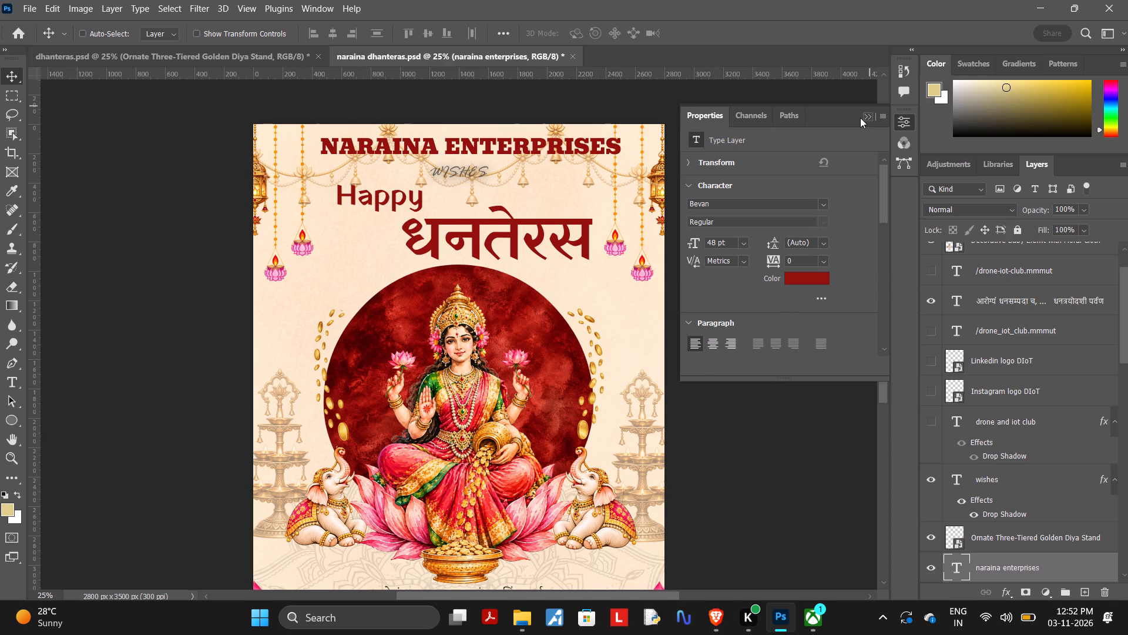
click(865, 118)
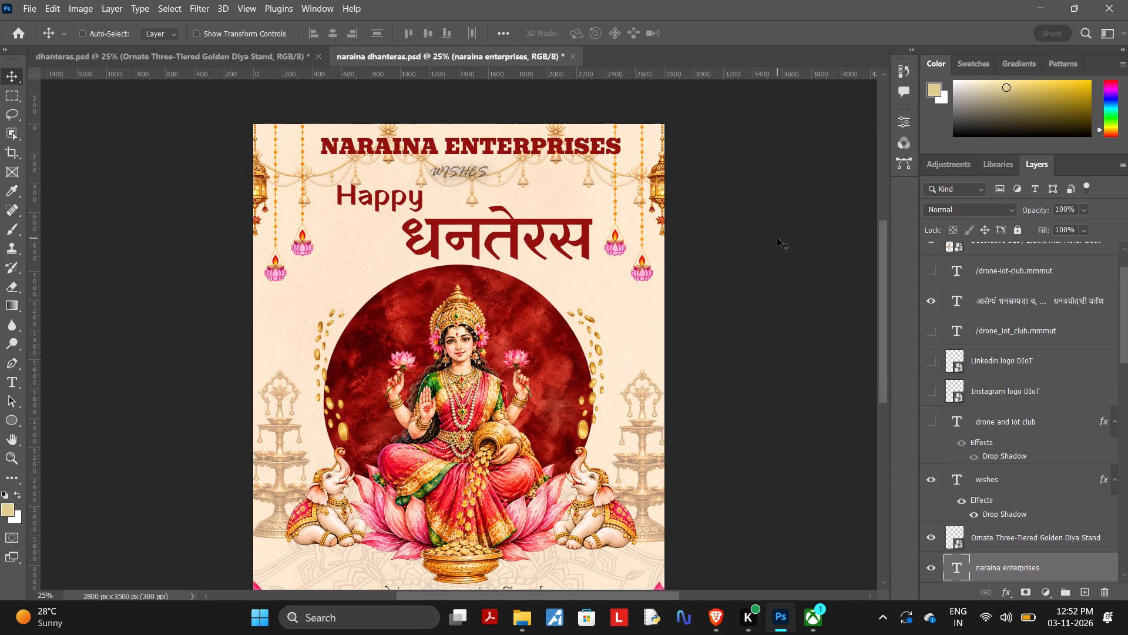
scroll(777, 238, down, 1)
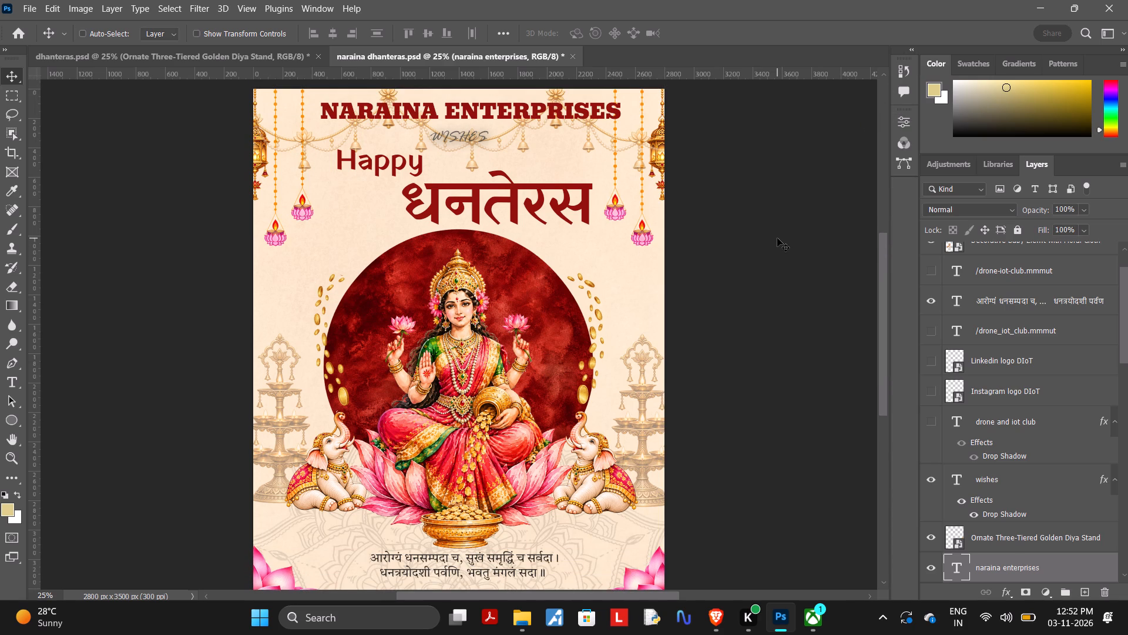
scroll(777, 238, down, 1)
drag(574, 113, 567, 113)
click(567, 113)
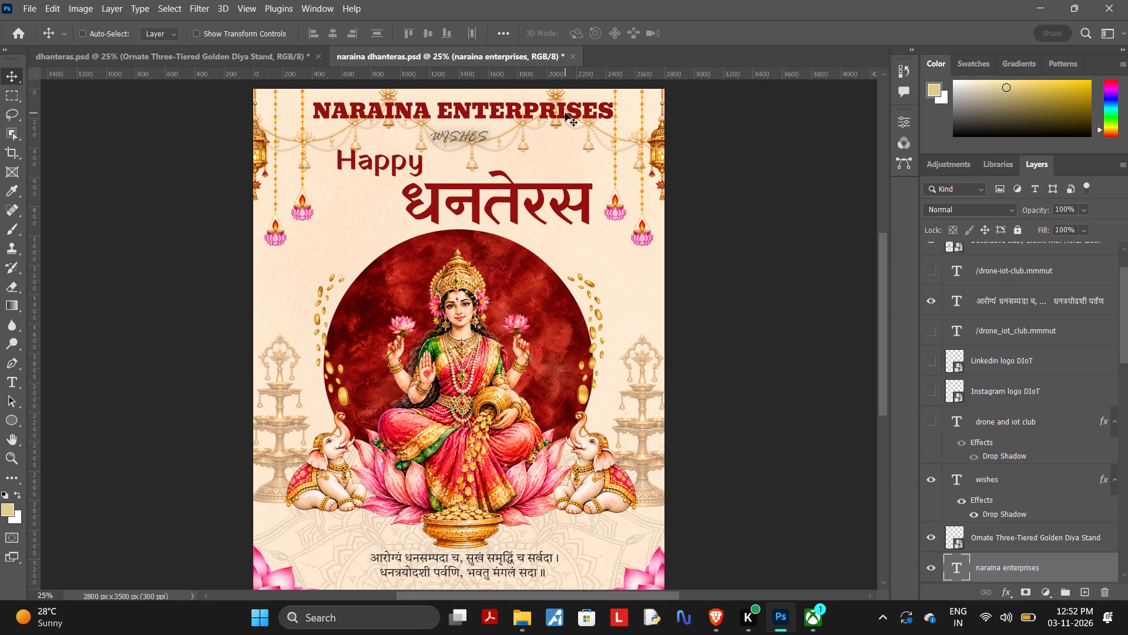
key(Left)
key(Left)
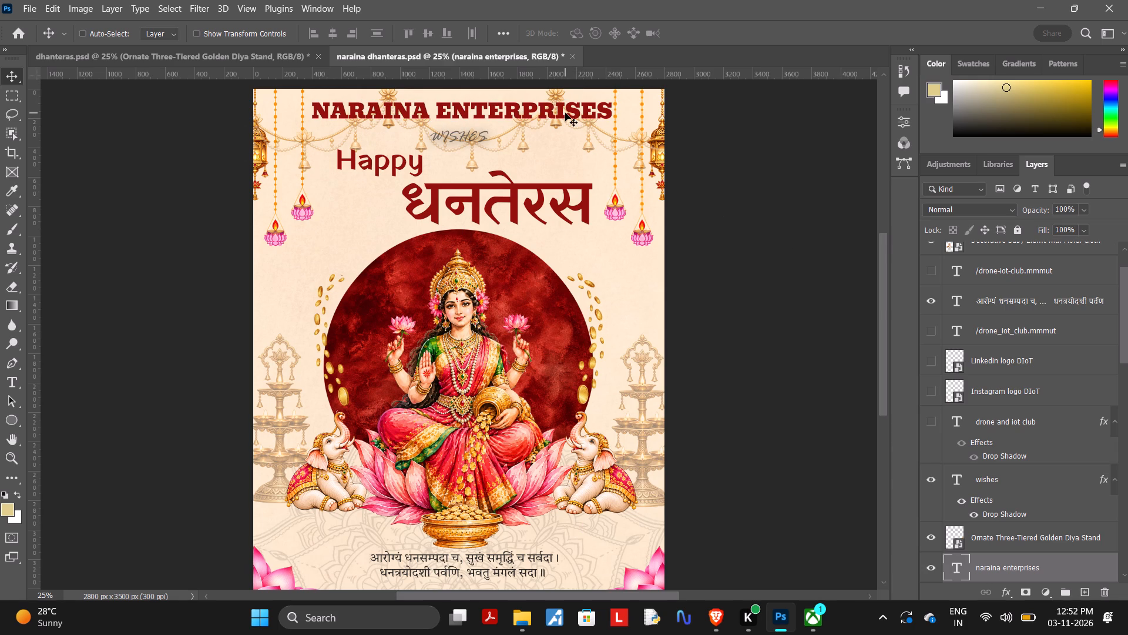
key(Right)
key(Left)
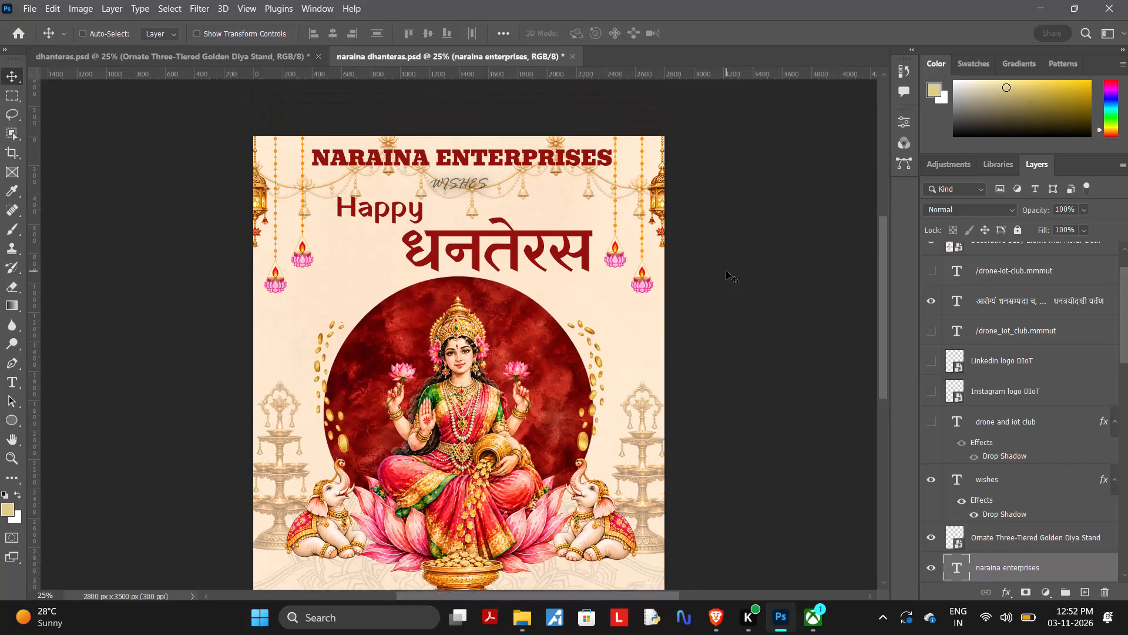
Hide only the middle Golden Lotus Pearl Garland Swag behind the title, leaving the two side garlands visible.
scroll(726, 271, down, 1)
click(335, 182)
scroll(1001, 416, down, 1)
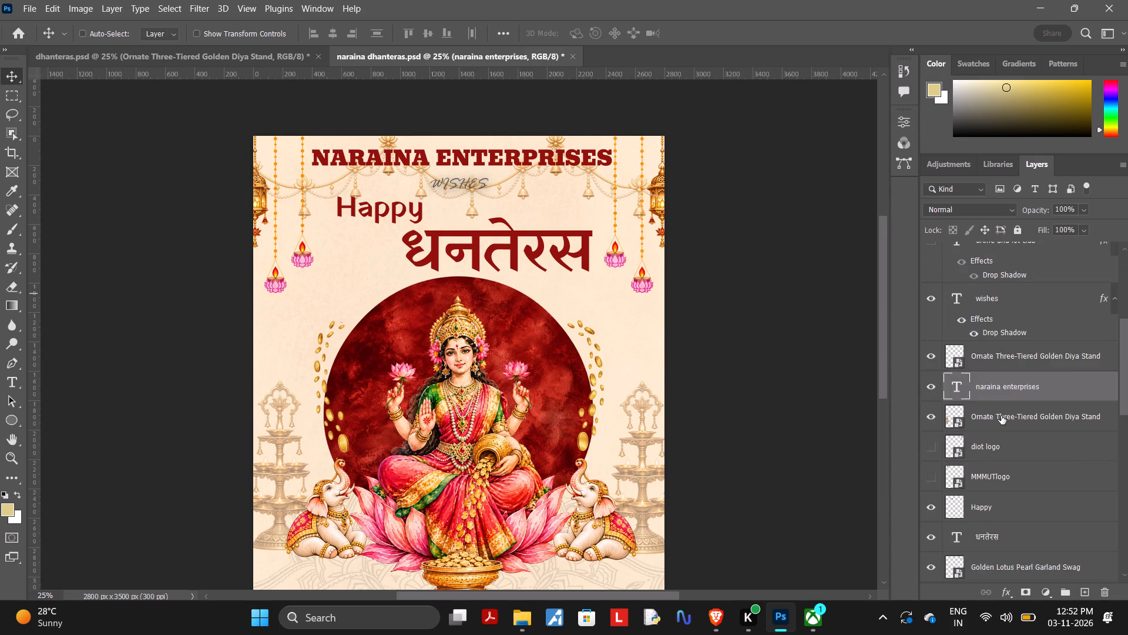
scroll(1001, 416, down, 2)
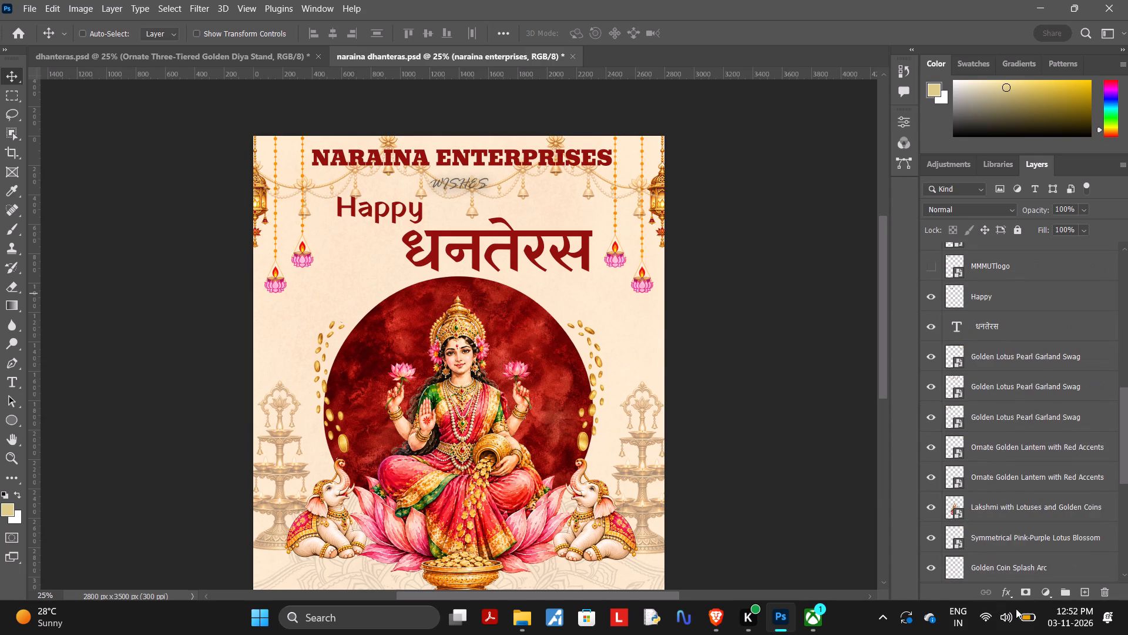
scroll(1027, 508, down, 2)
scroll(1027, 508, up, 1)
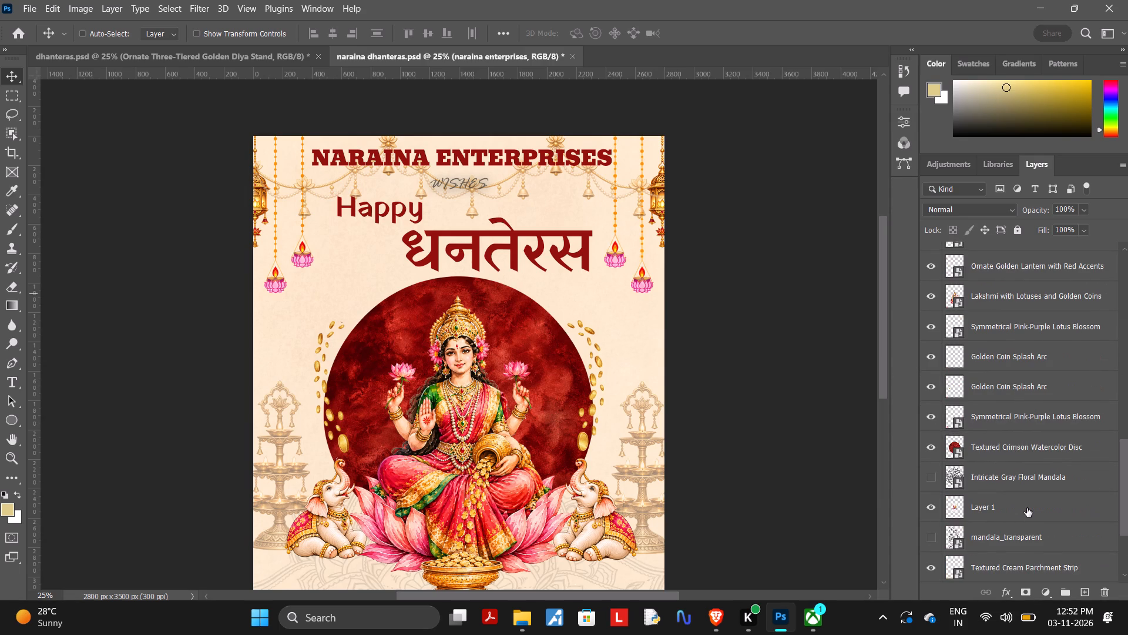
scroll(1027, 508, up, 2)
click(1007, 323)
scroll(1007, 323, up, 1)
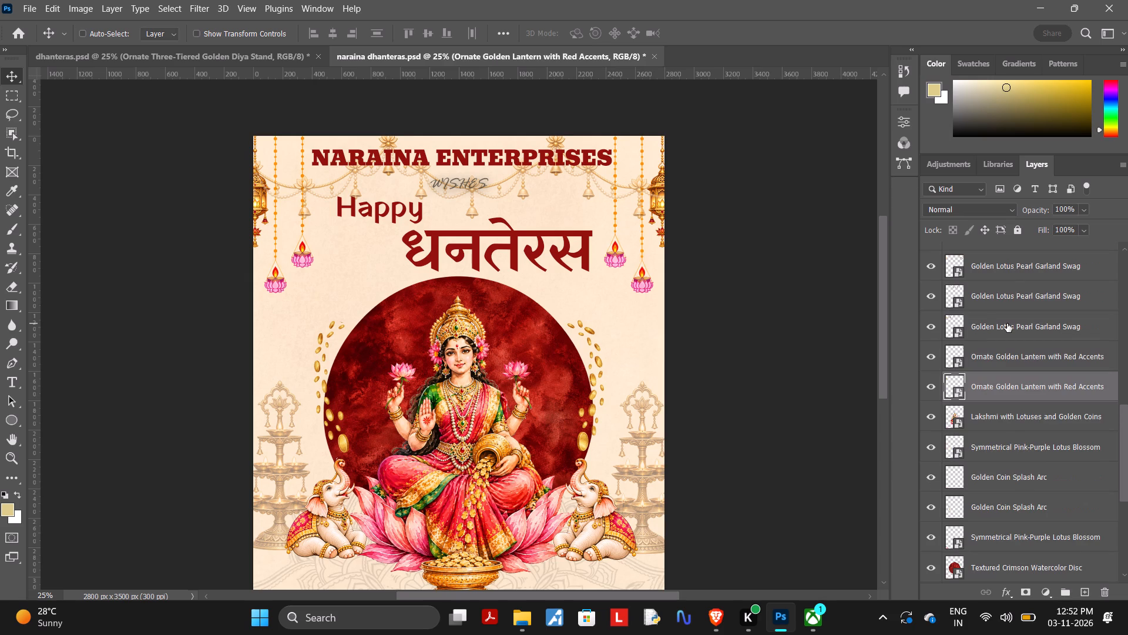
click(928, 355)
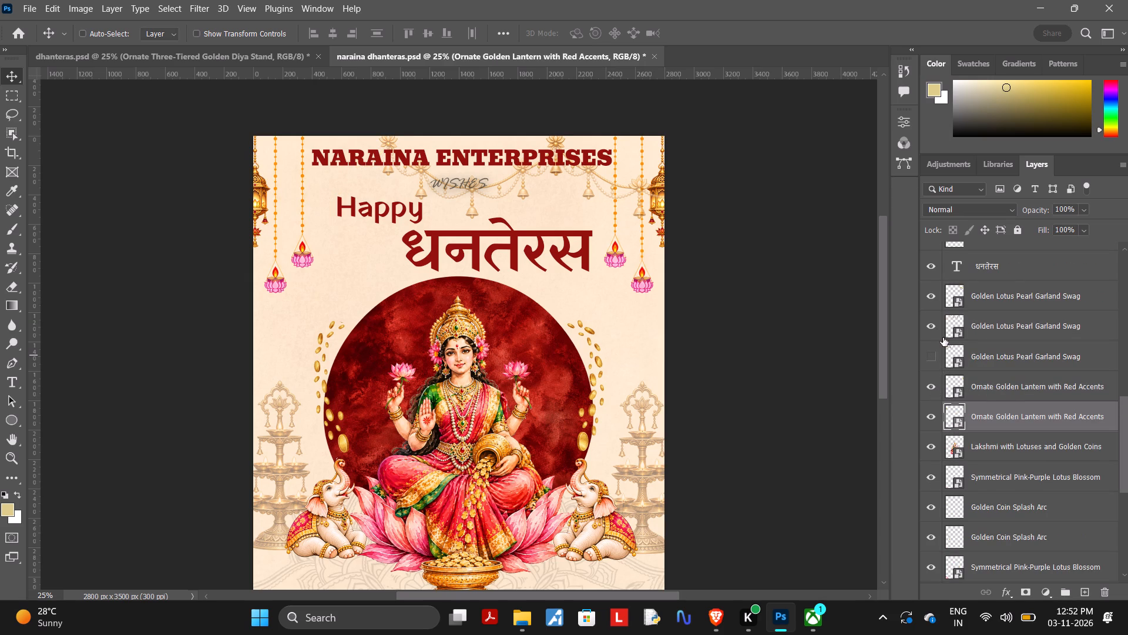
click(933, 325)
click(931, 296)
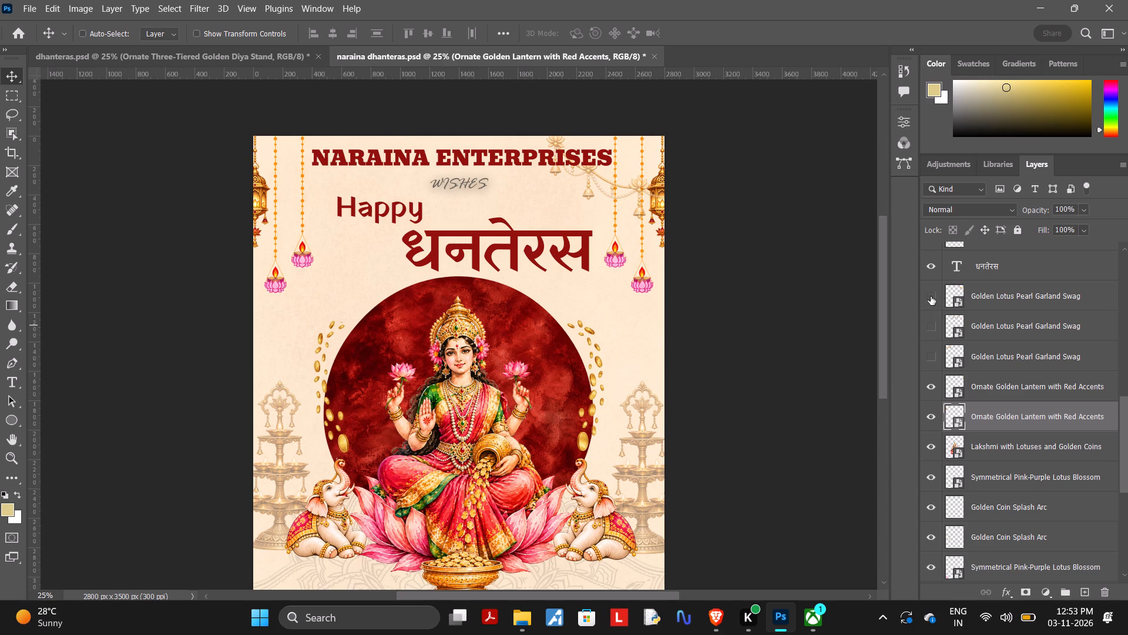
click(930, 302)
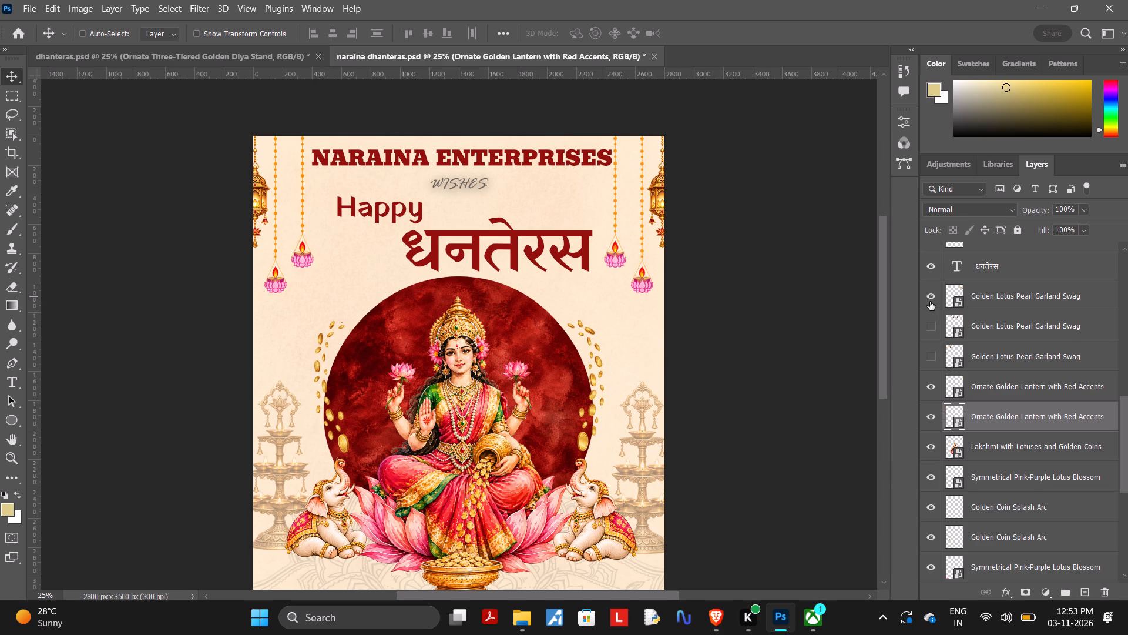
click(931, 361)
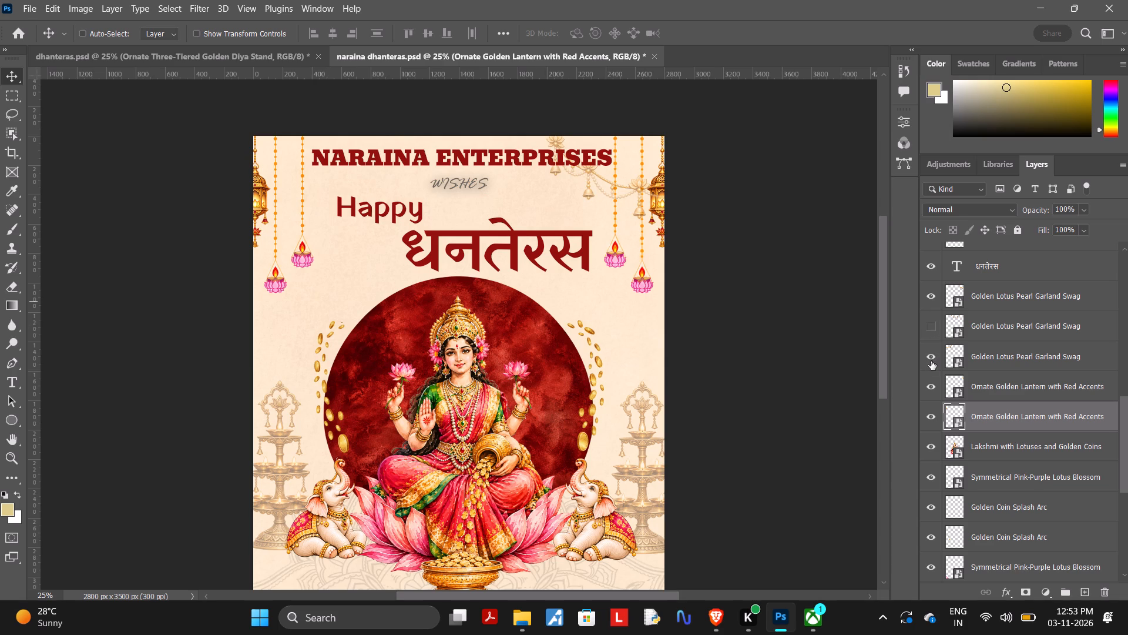
Review the whole poster from the title to the bottom verse to check the overall layout.
scroll(794, 299, down, 1)
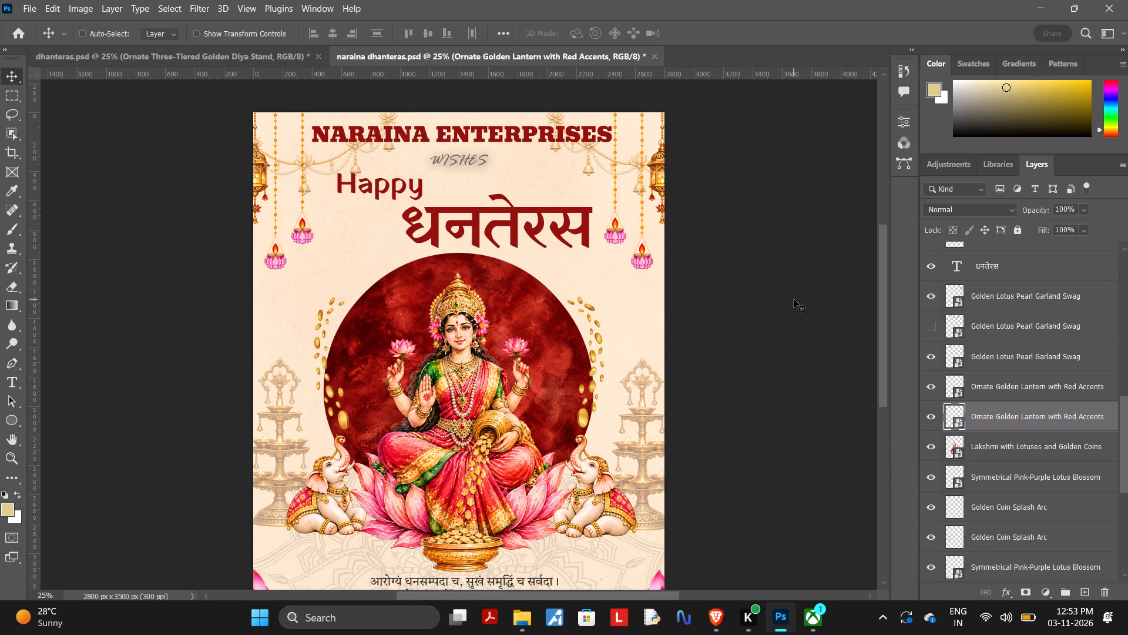
scroll(794, 299, down, 1)
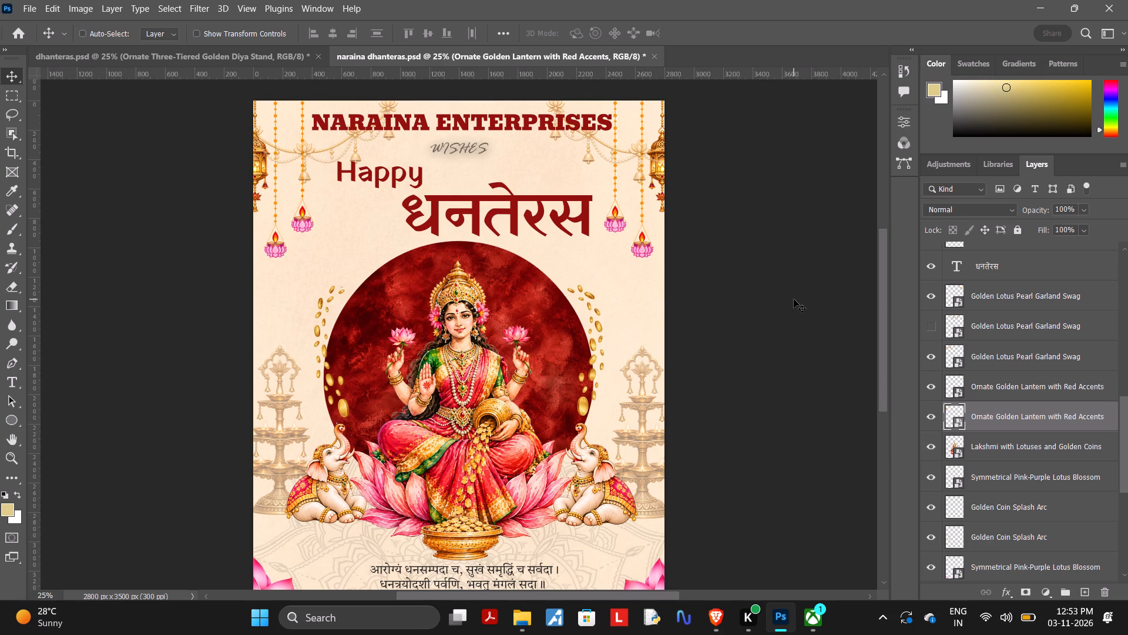
scroll(794, 299, down, 1)
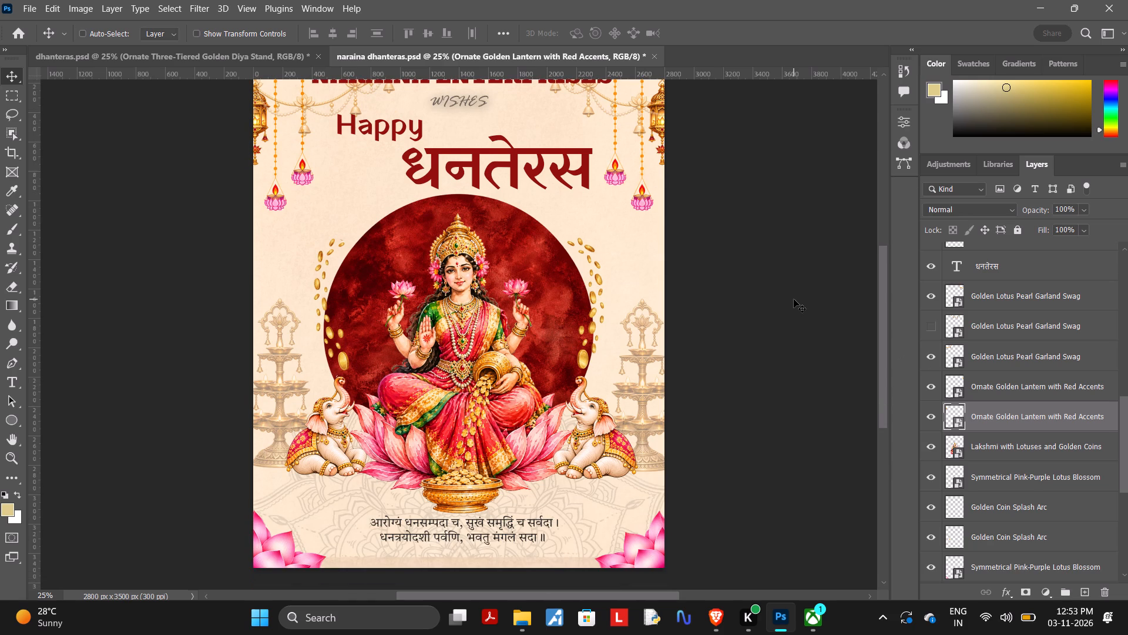
scroll(794, 299, up, 1)
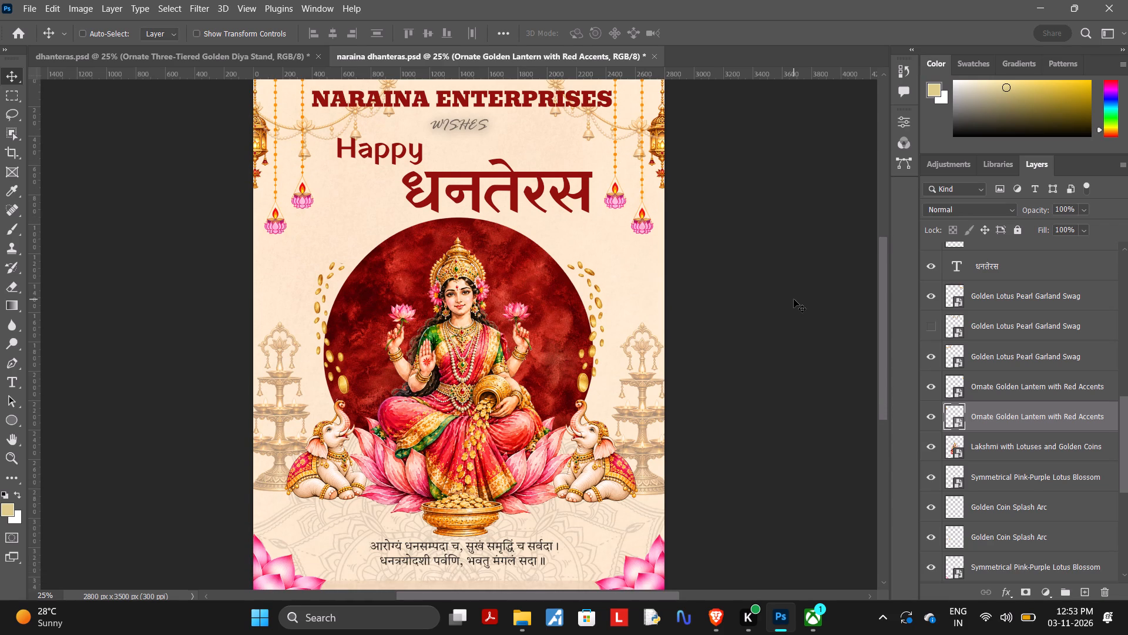
scroll(794, 299, up, 3)
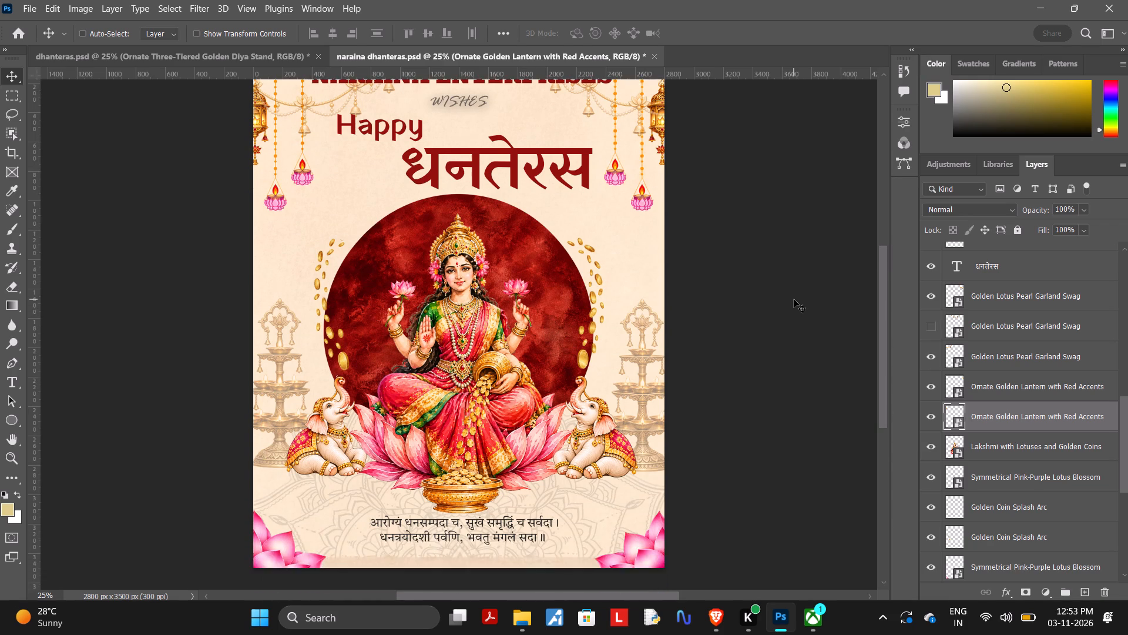
scroll(794, 299, up, 1)
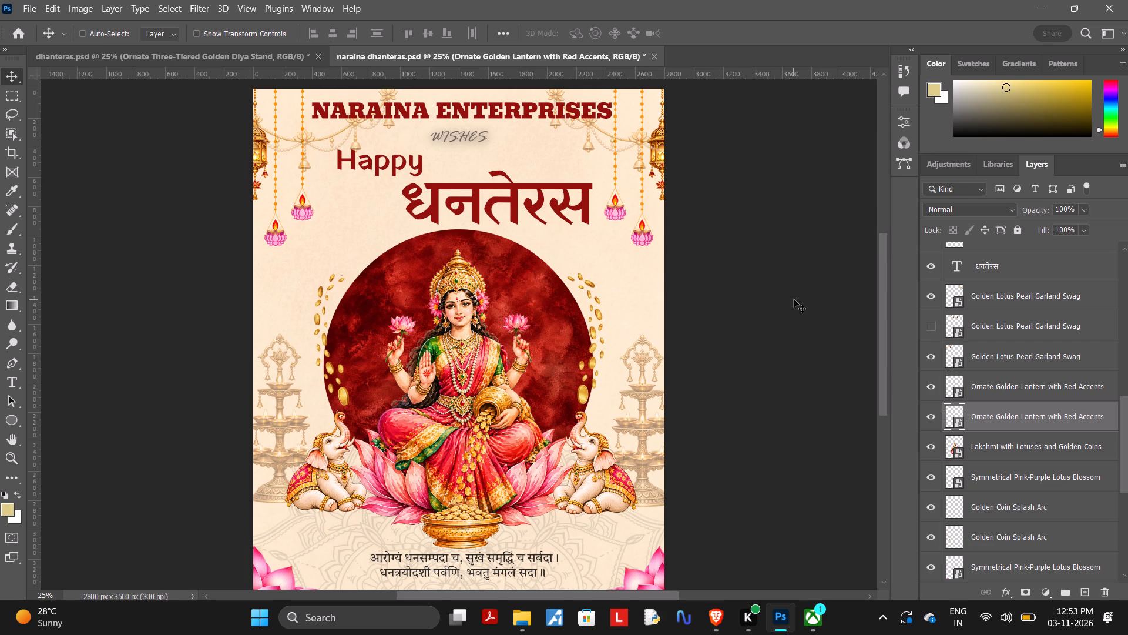
scroll(794, 299, down, 1)
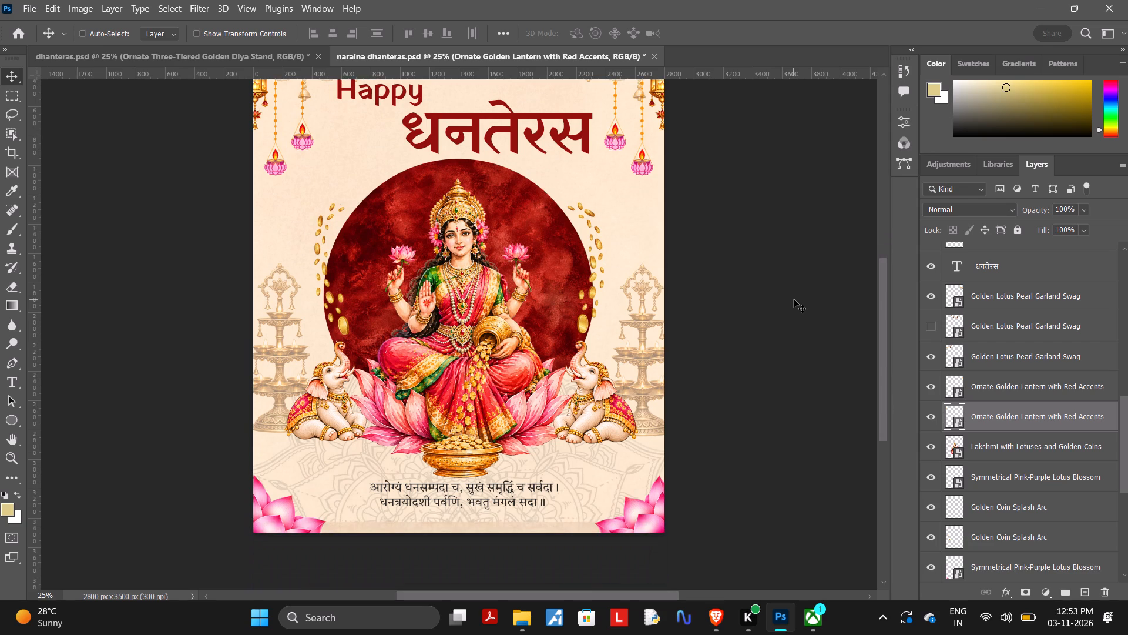
scroll(794, 299, up, 3)
scroll(794, 299, down, 1)
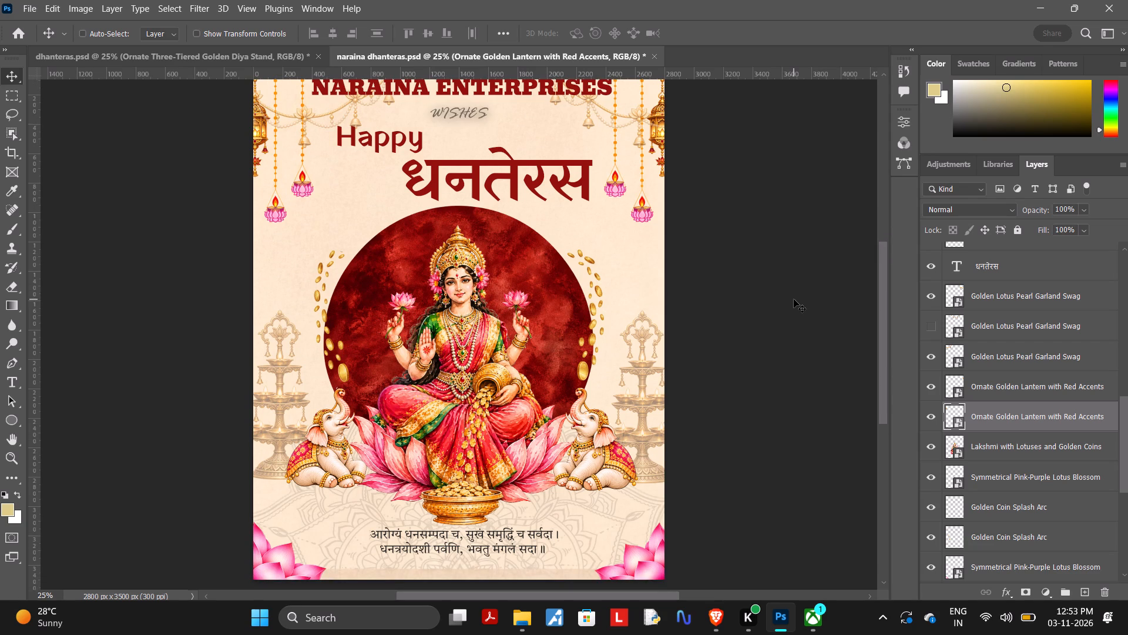
scroll(794, 299, down, 1)
scroll(794, 299, up, 1)
scroll(794, 299, down, 1)
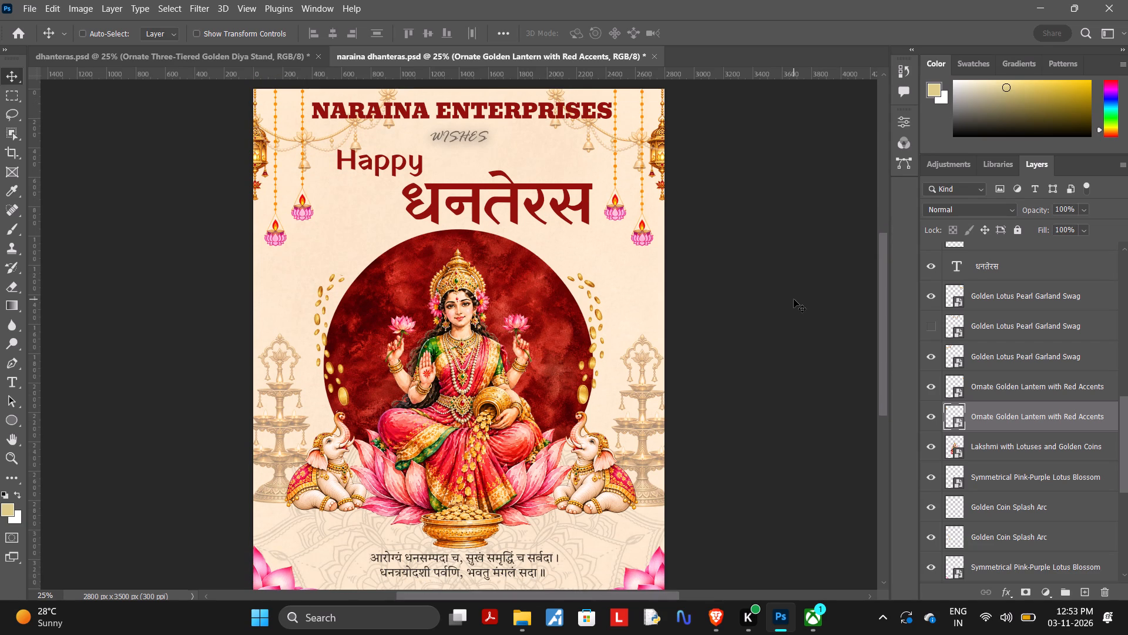
scroll(794, 299, down, 1)
Select the whole WISHES text for editing and set its anti-aliasing method to Windows LCD.
click(459, 135)
click(459, 135)
scroll(1015, 372, up, 4)
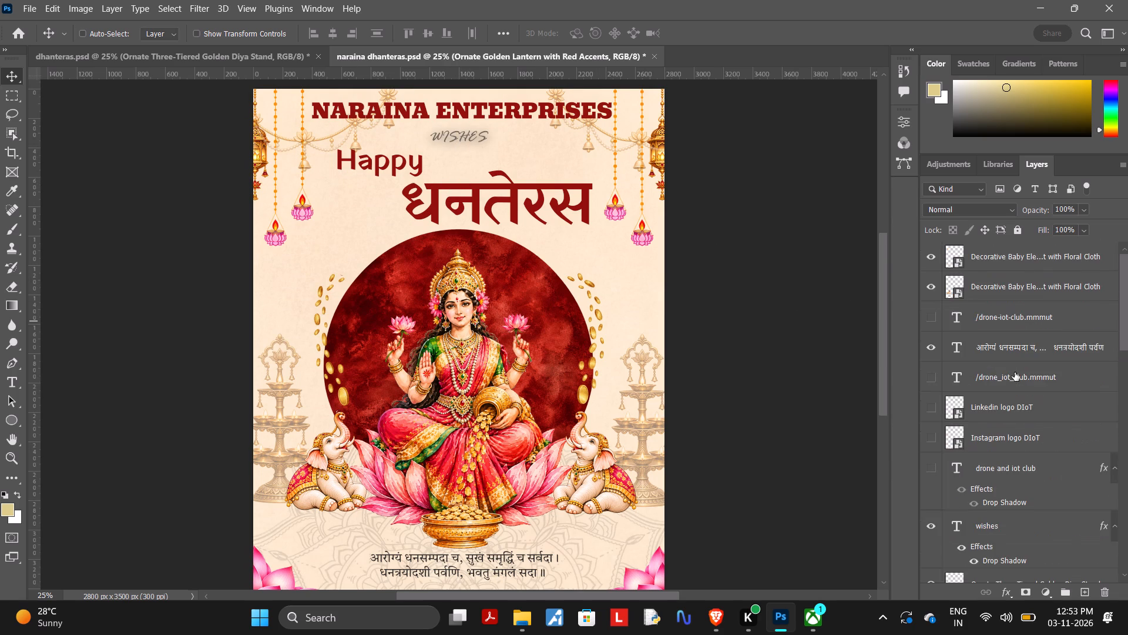
scroll(1015, 372, up, 1)
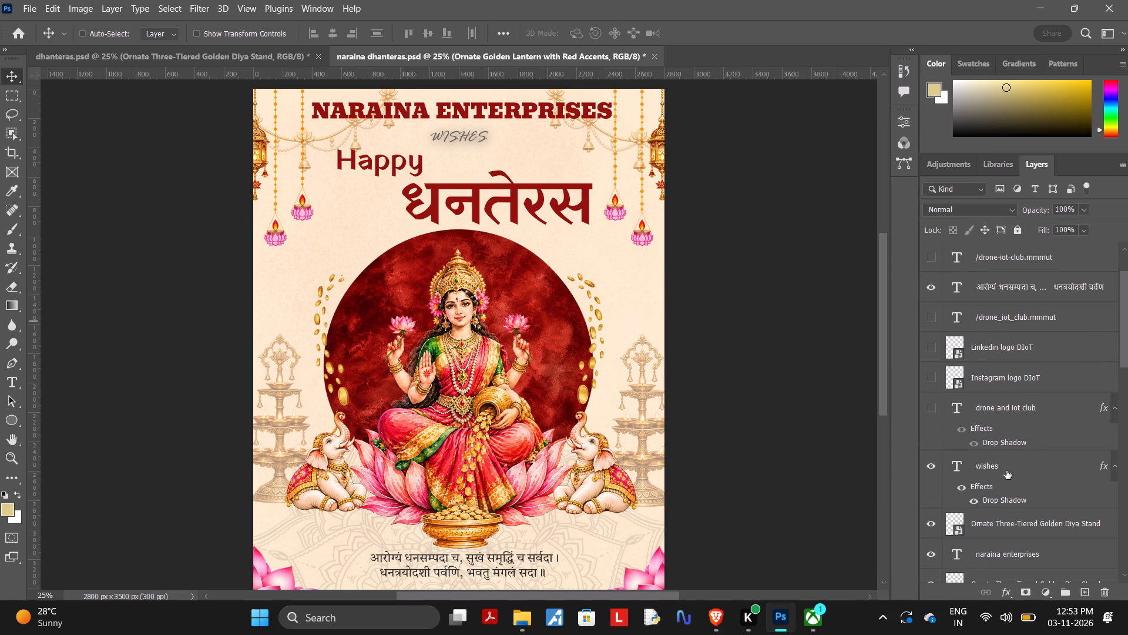
click(1006, 470)
click(1003, 458)
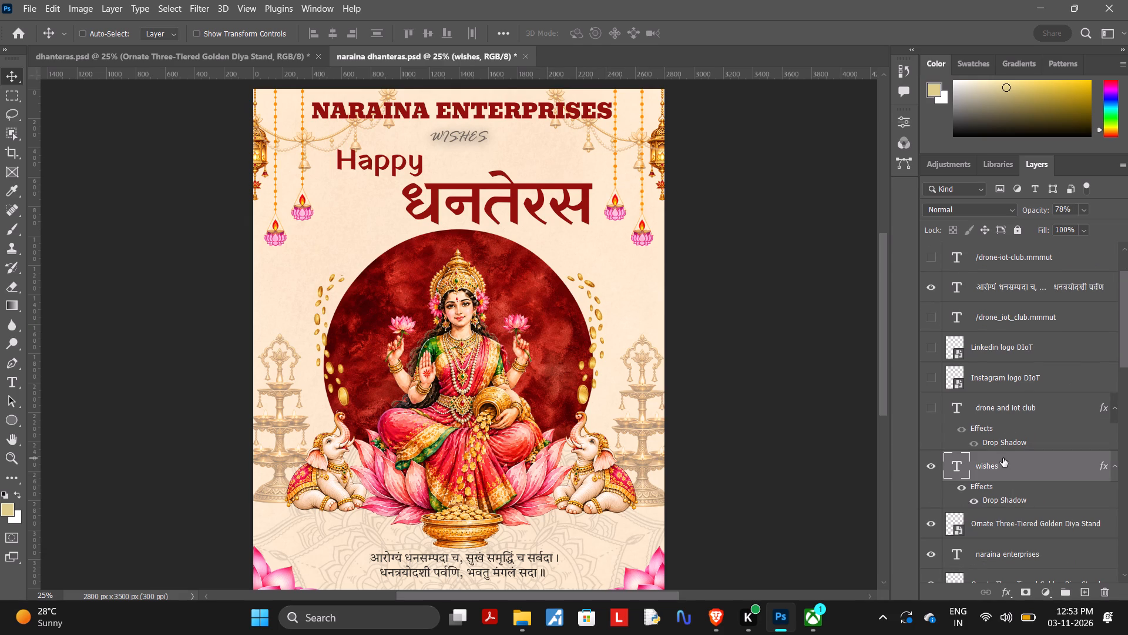
double_click(475, 130)
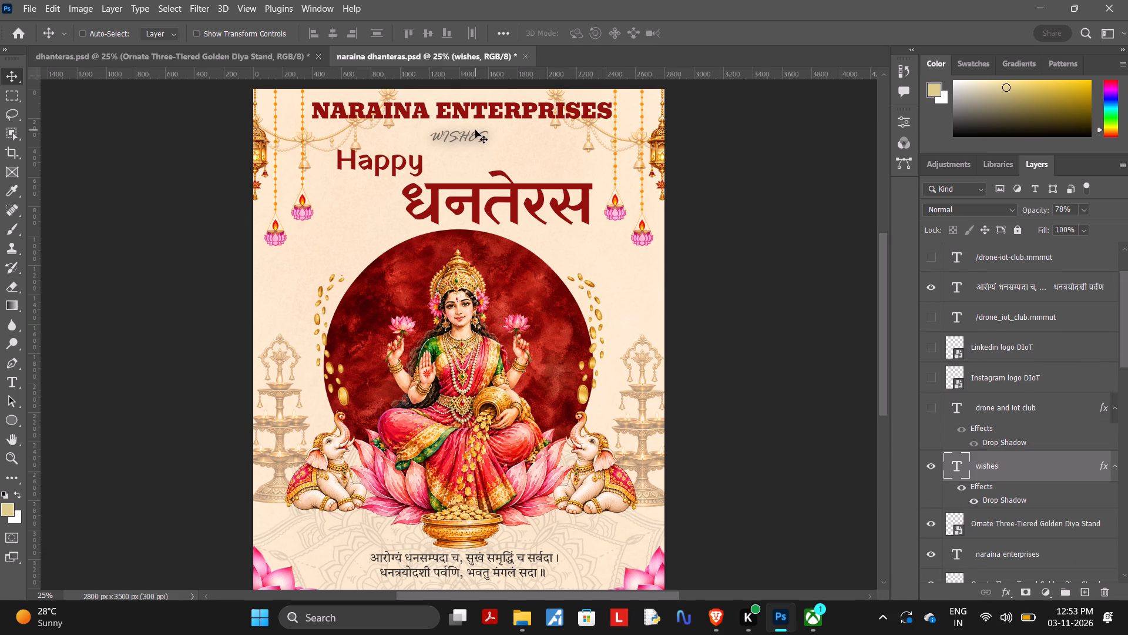
triple_click(475, 130)
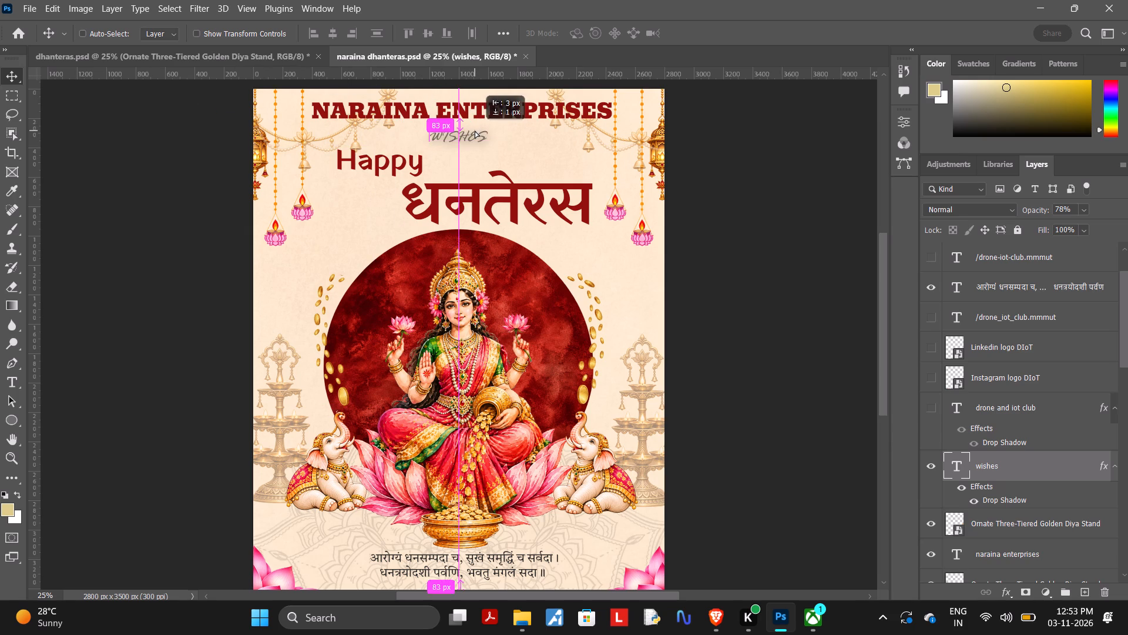
double_click(475, 131)
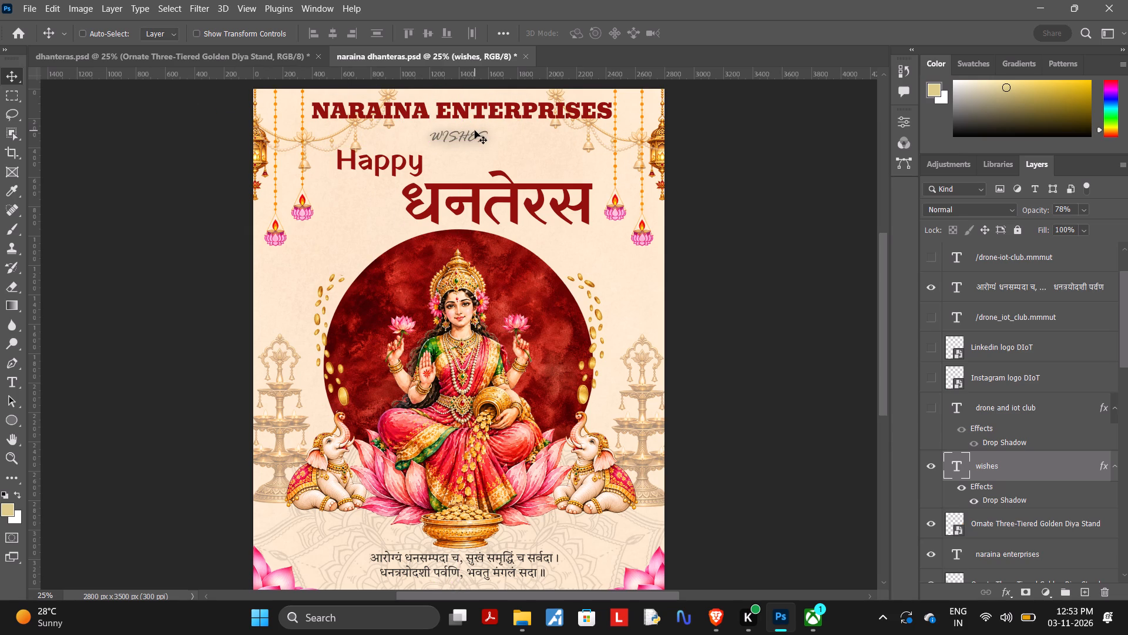
double_click(470, 132)
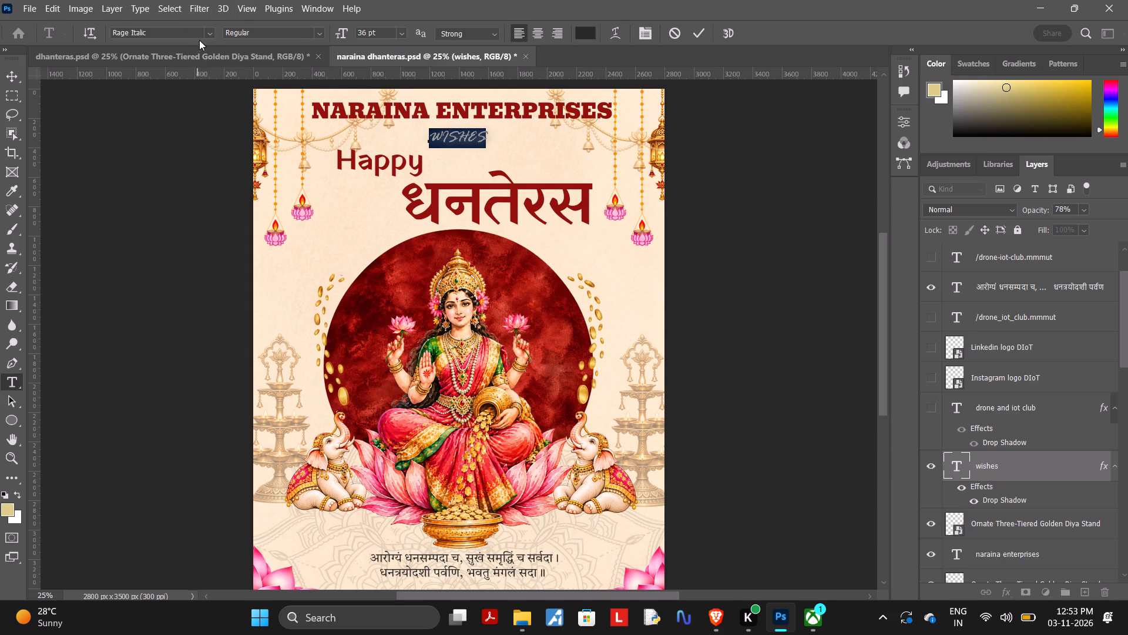
click(318, 32)
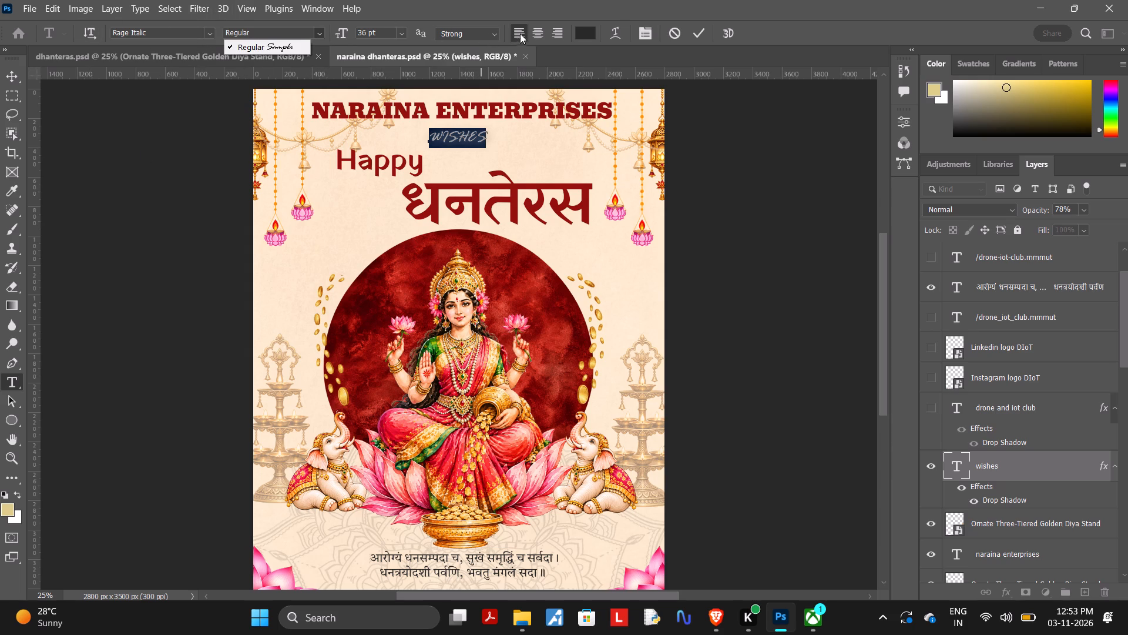
click(422, 32)
click(422, 32)
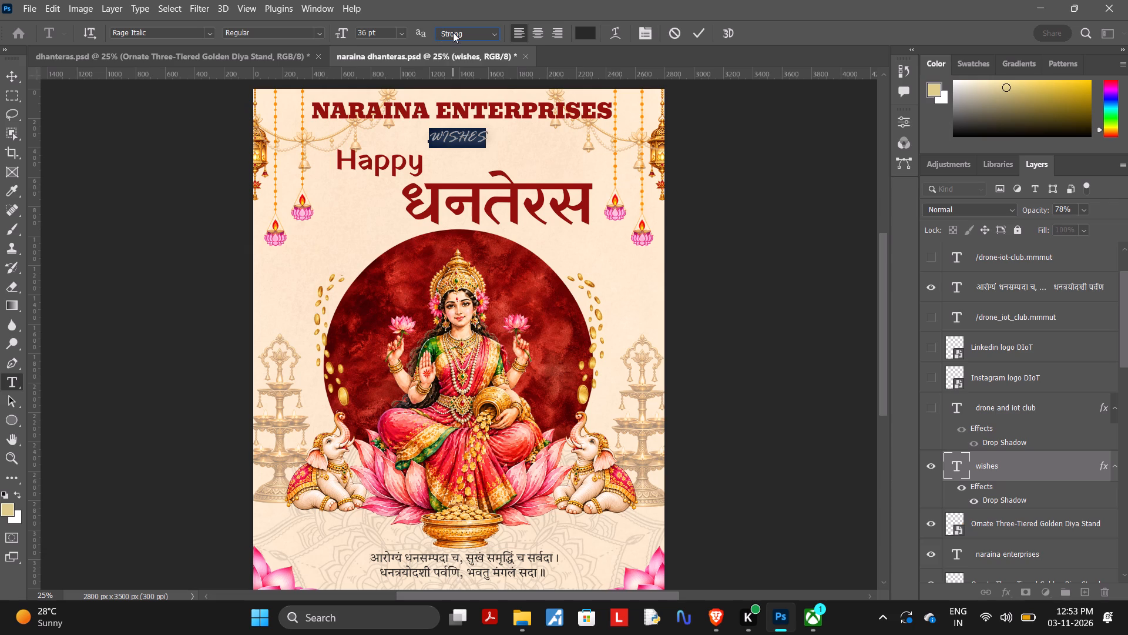
click(453, 32)
click(454, 117)
click(480, 25)
Change the colour of the selected WISHES text to black, 000000.
click(587, 29)
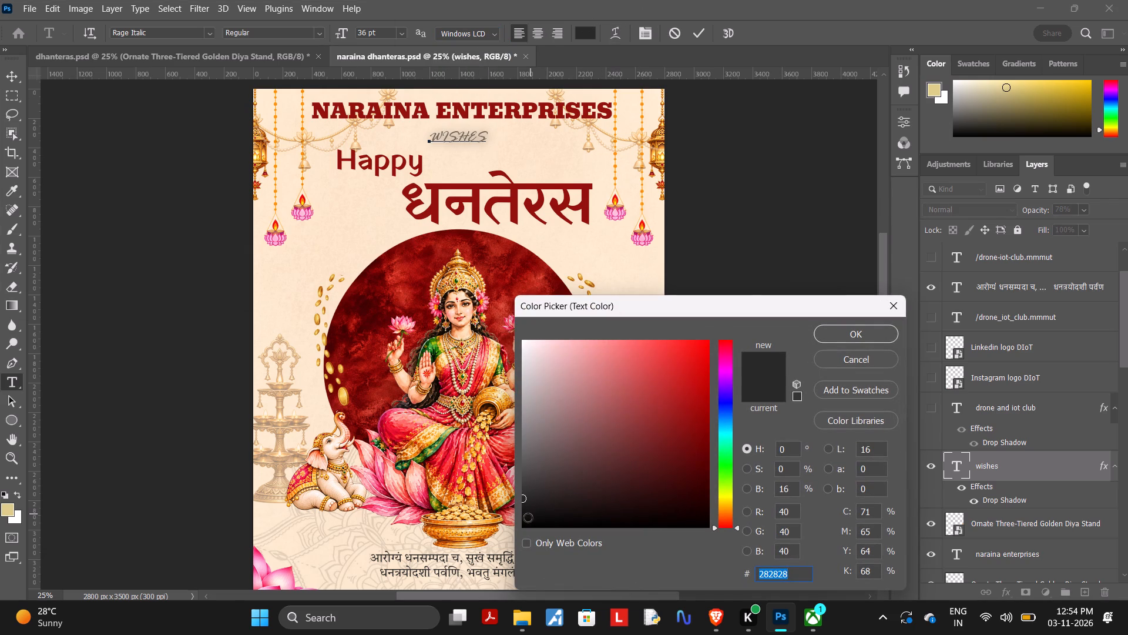
click(528, 517)
drag(528, 517, 528, 531)
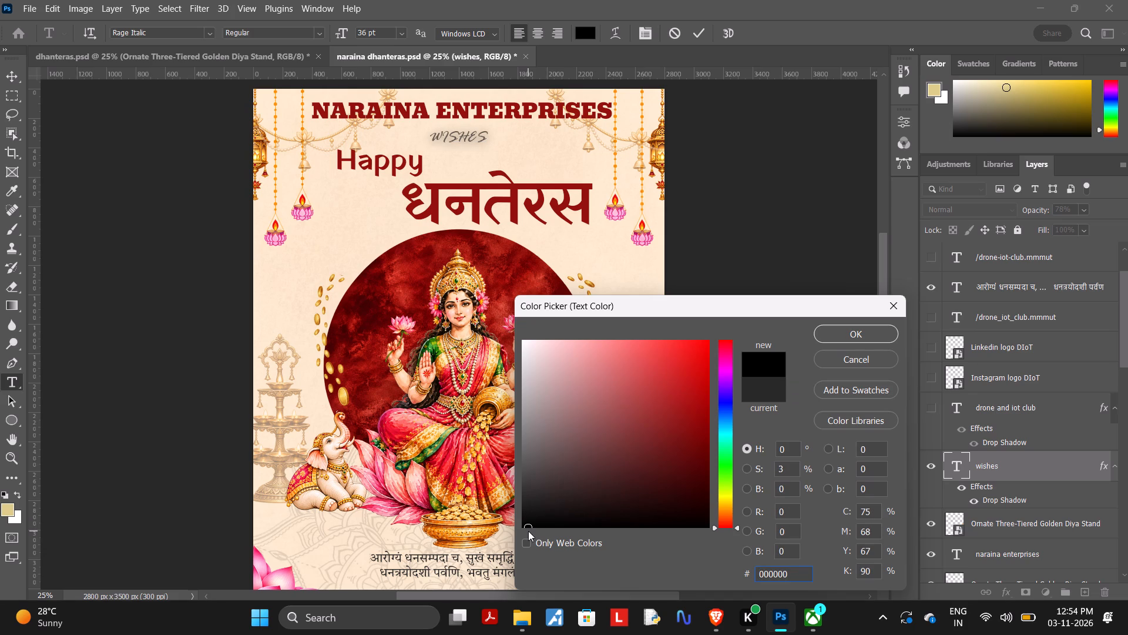
click(867, 340)
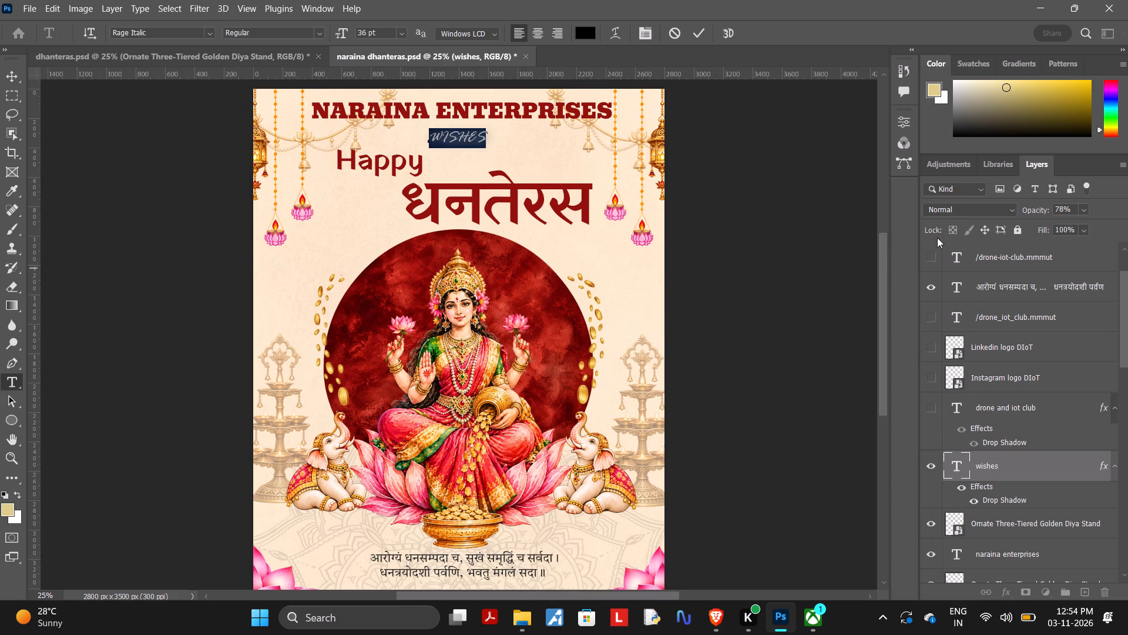
Apply the All Caps type option to the selected WISHES text.
click(899, 125)
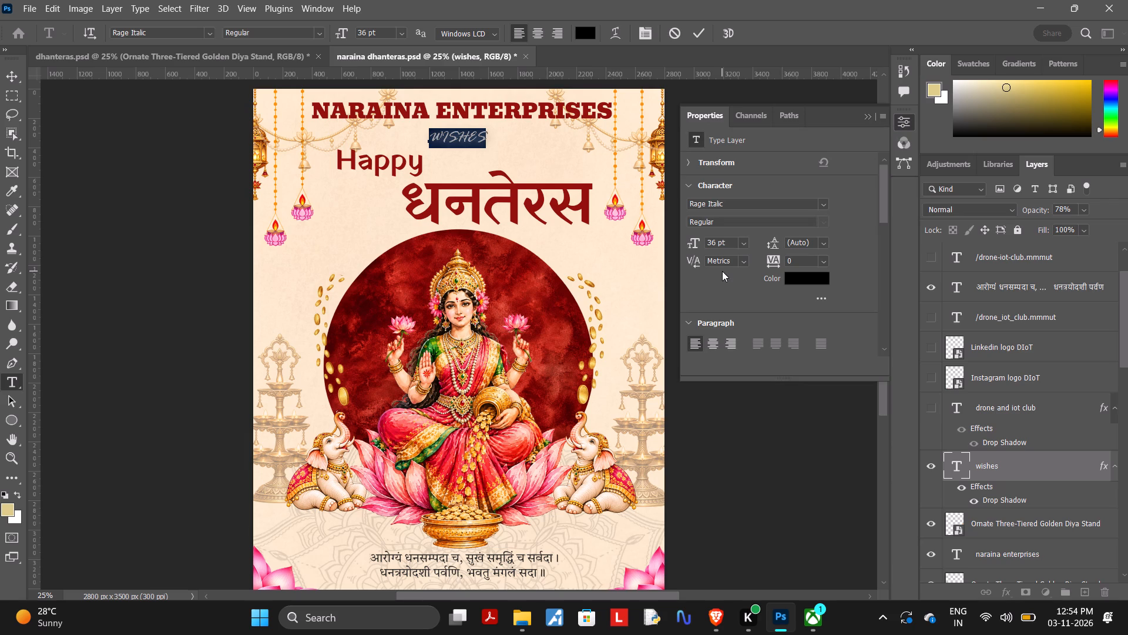
click(723, 159)
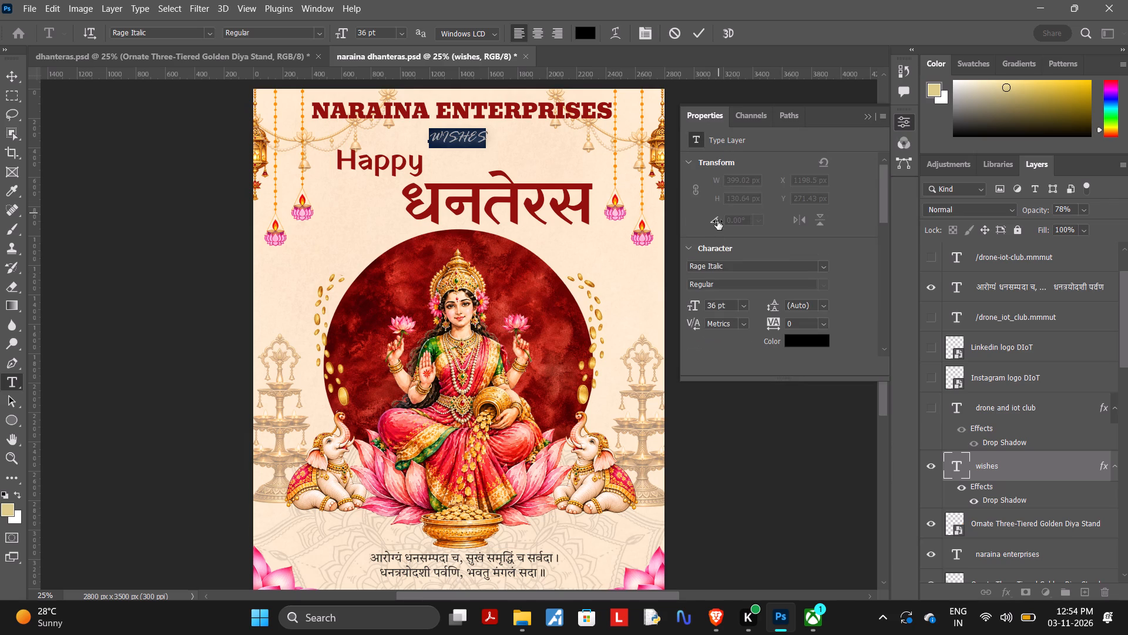
scroll(714, 243, down, 2)
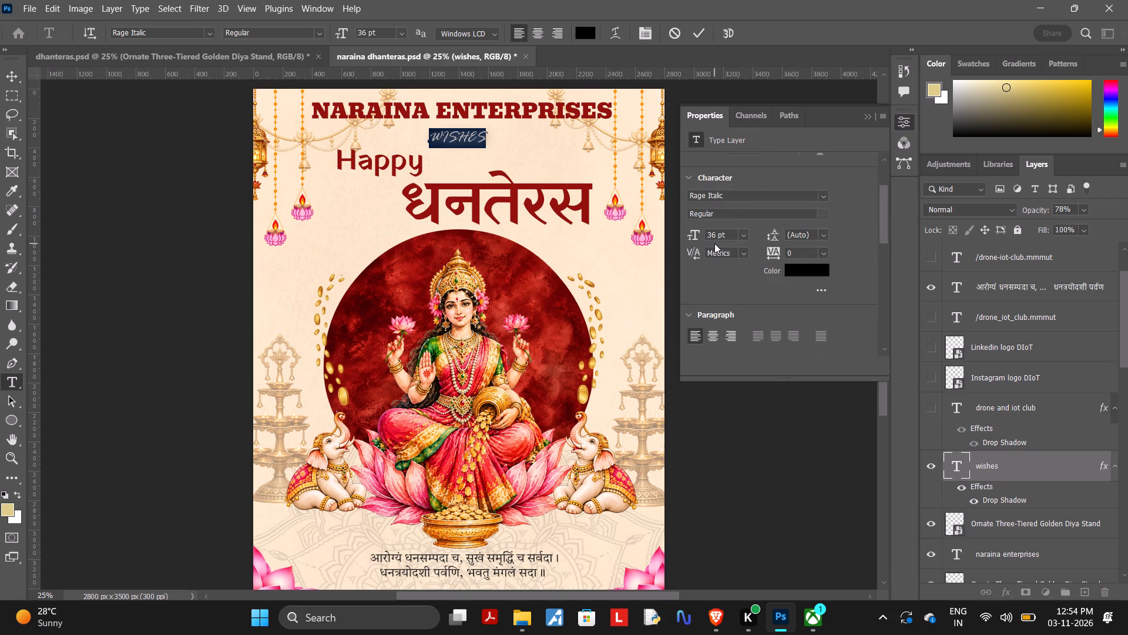
scroll(714, 243, down, 1)
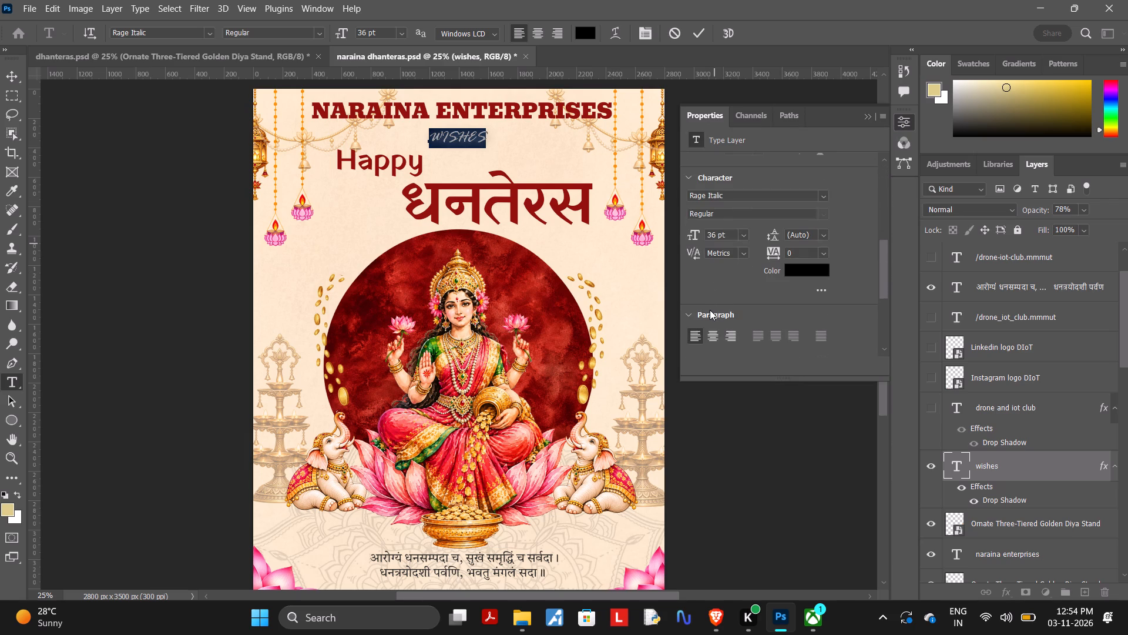
scroll(710, 310, down, 6)
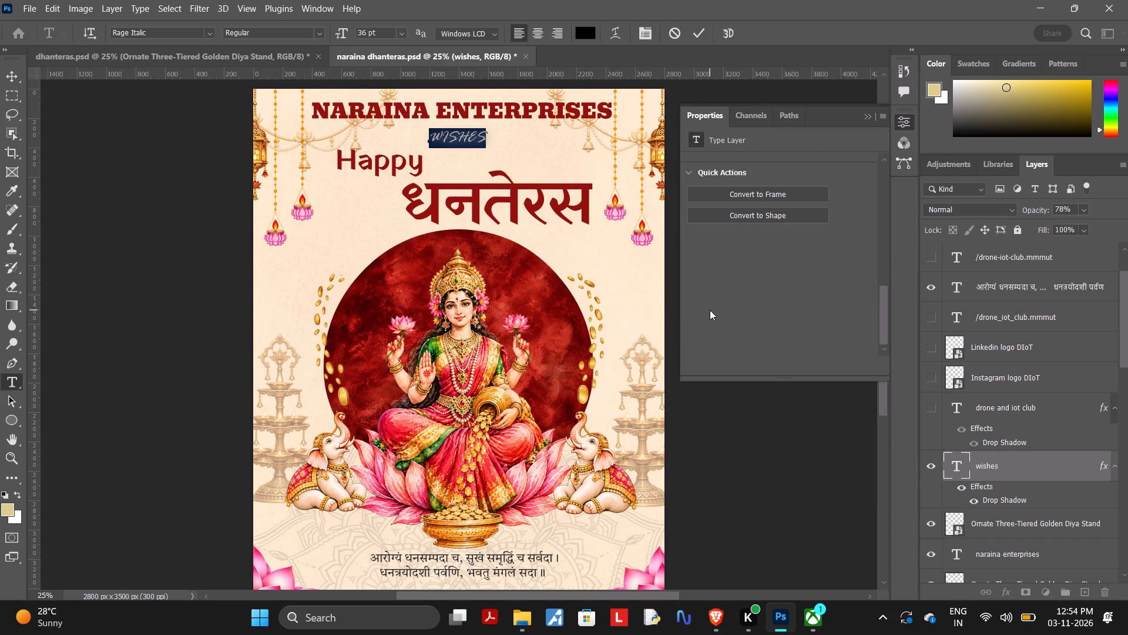
scroll(716, 301, up, 1)
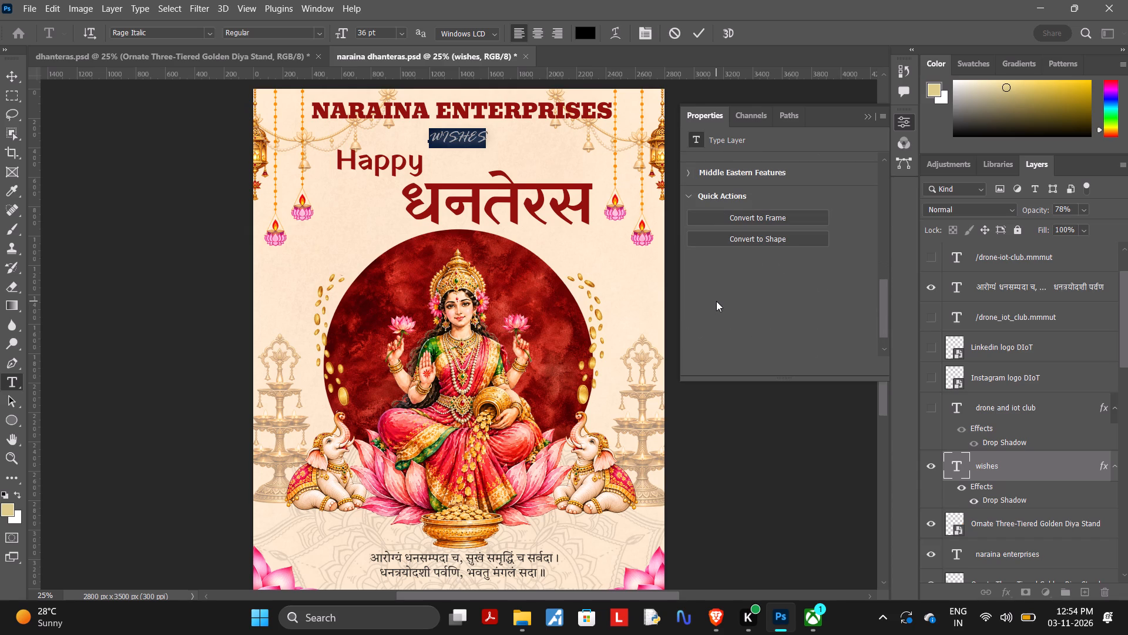
scroll(716, 301, up, 3)
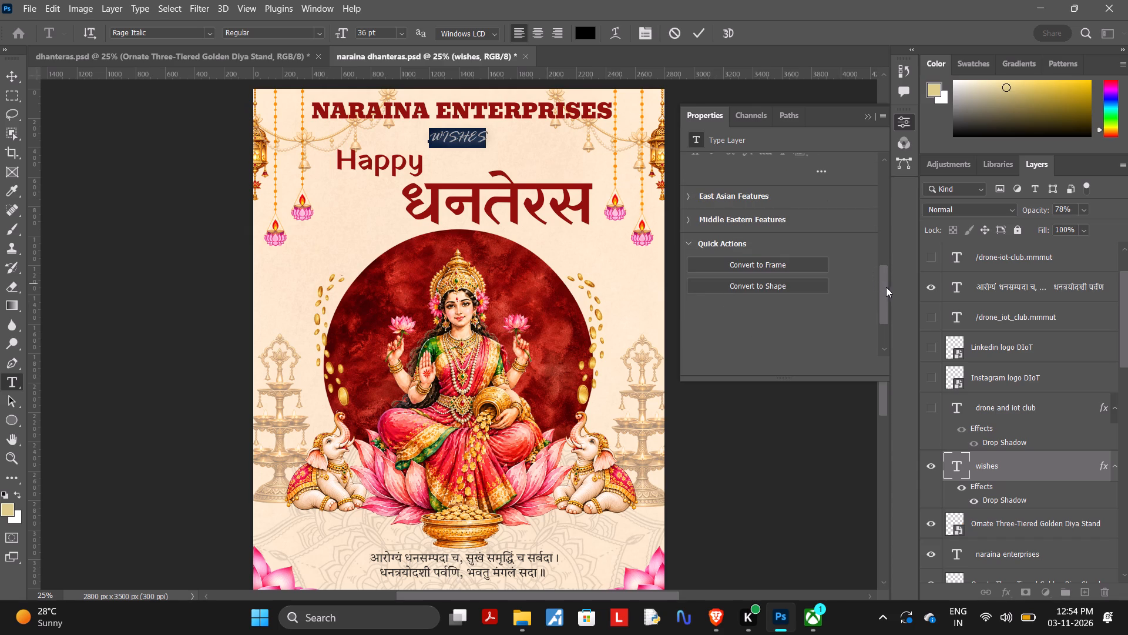
drag(887, 288, 879, 113)
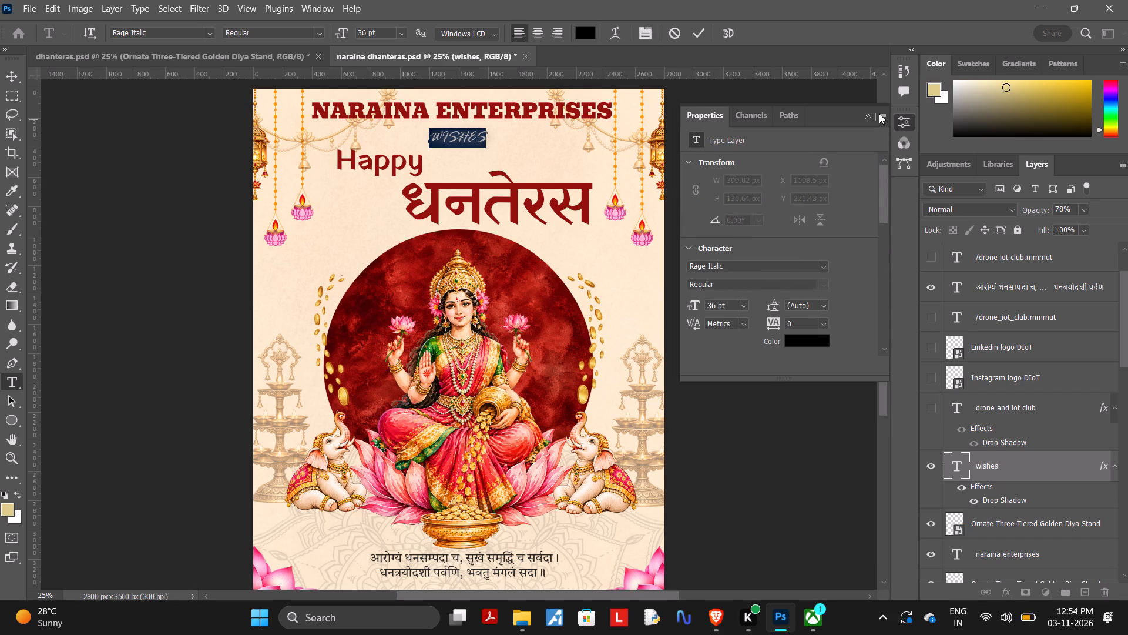
drag(879, 113, 884, 204)
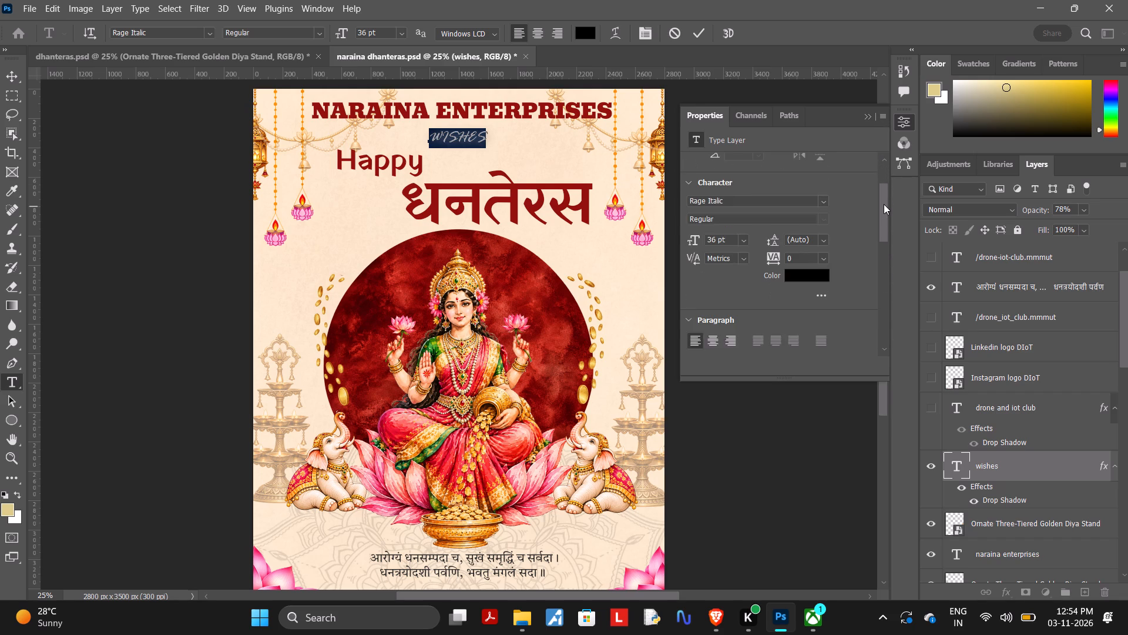
drag(884, 204, 881, 225)
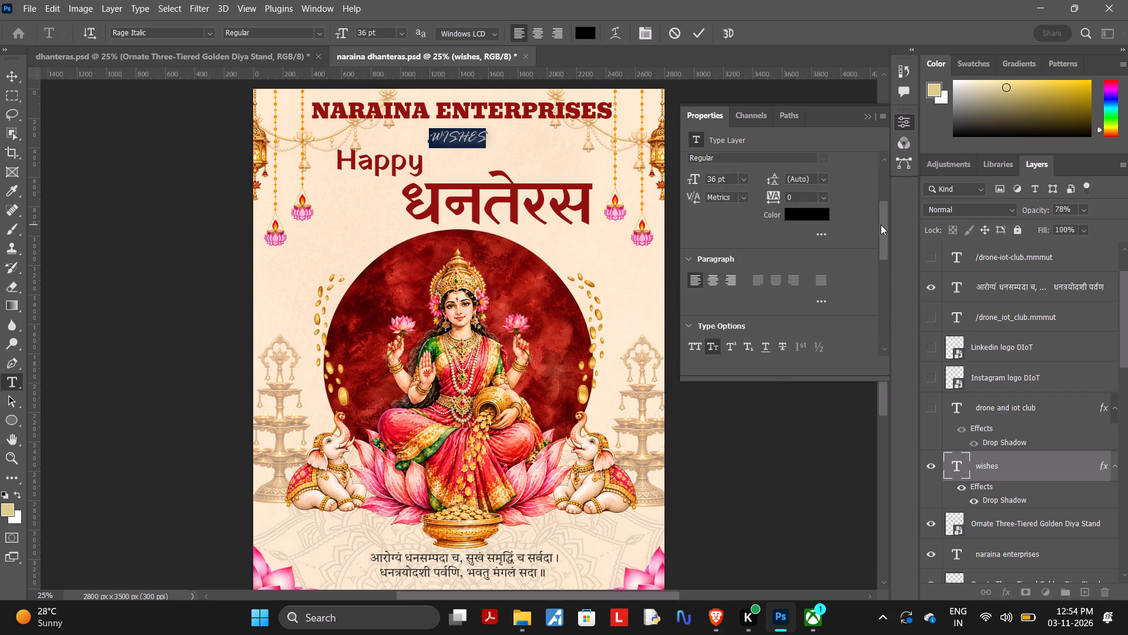
drag(881, 225, 881, 224)
click(710, 329)
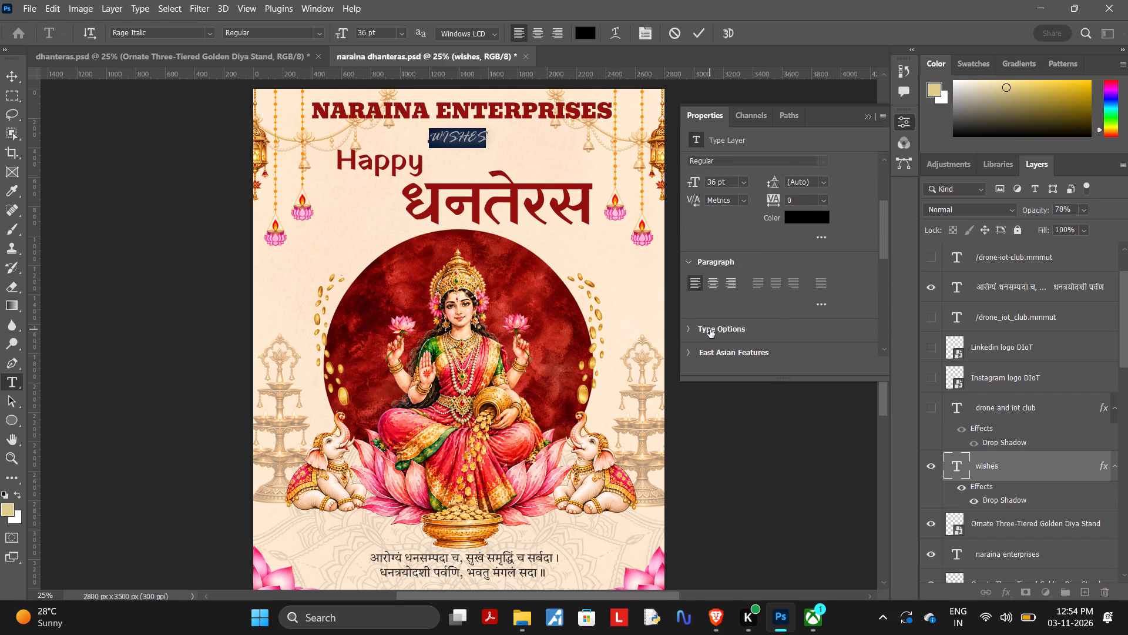
click(710, 329)
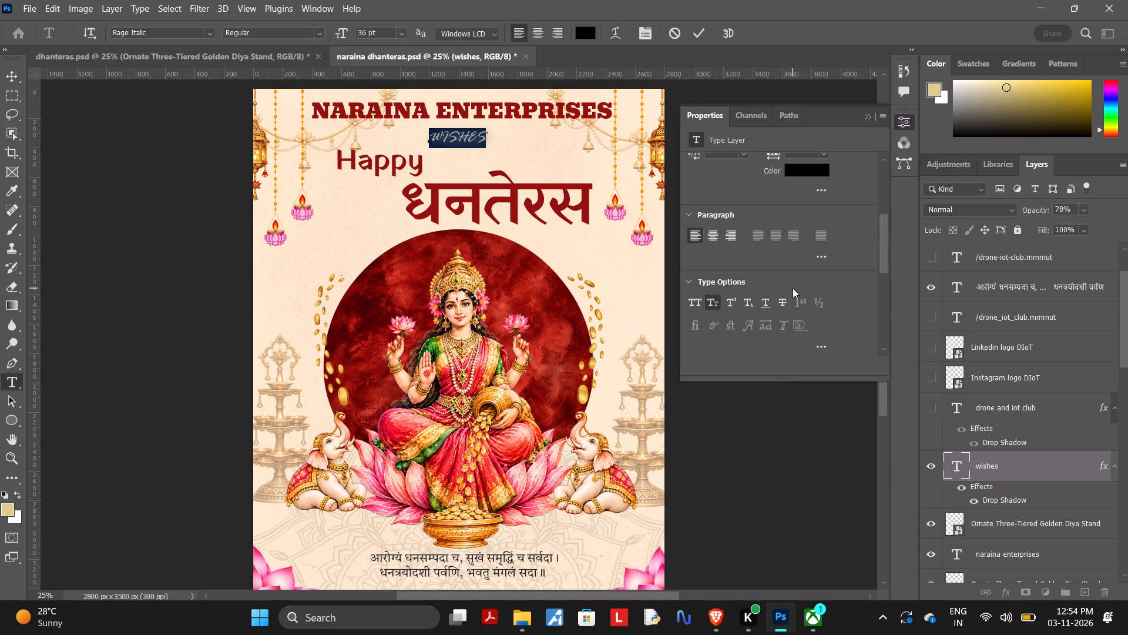
click(693, 299)
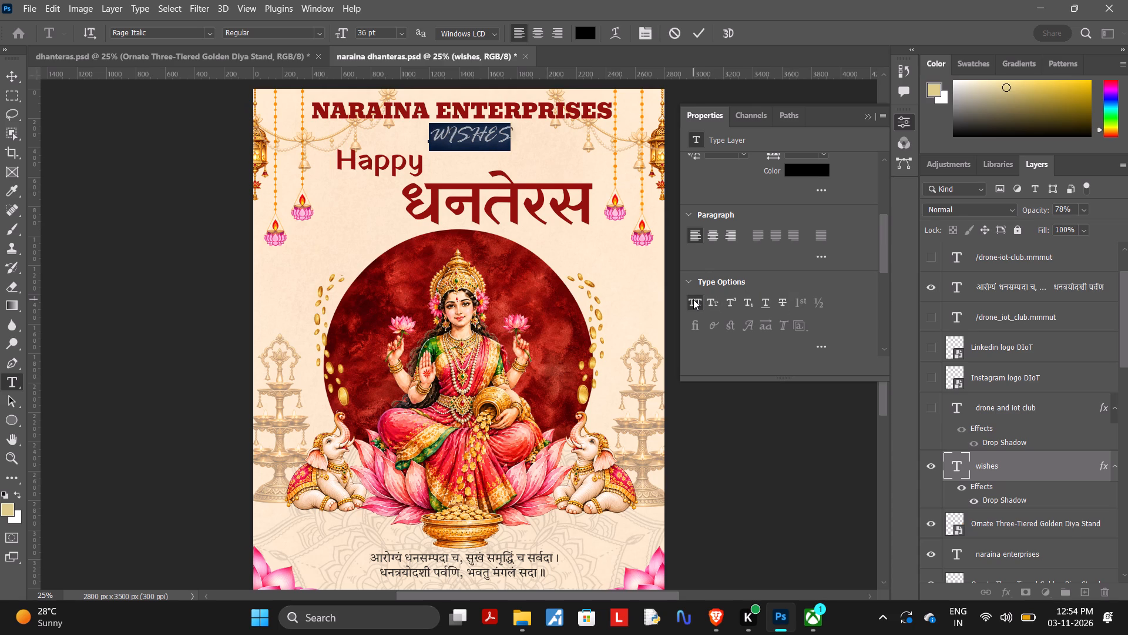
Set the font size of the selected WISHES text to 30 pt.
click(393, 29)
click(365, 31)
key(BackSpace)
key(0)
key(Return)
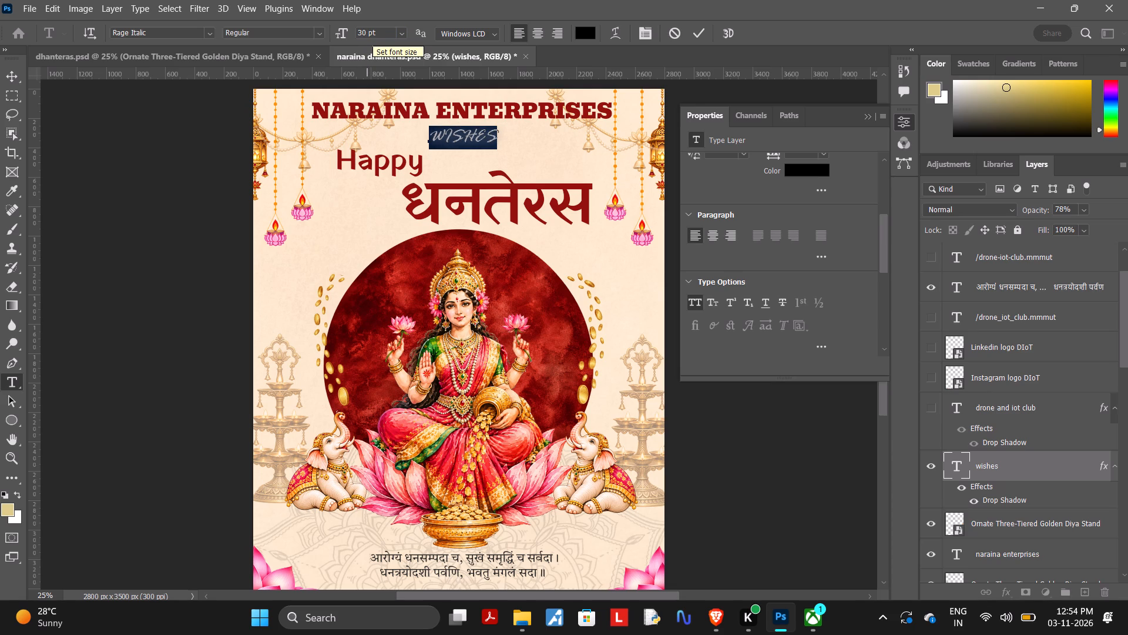
Set the WISHES text size to 25 pt and commit the text edit.
click(367, 32)
key(BackSpace)
key(BackSpace)
key(BackSpace)
text(25)
key(Return)
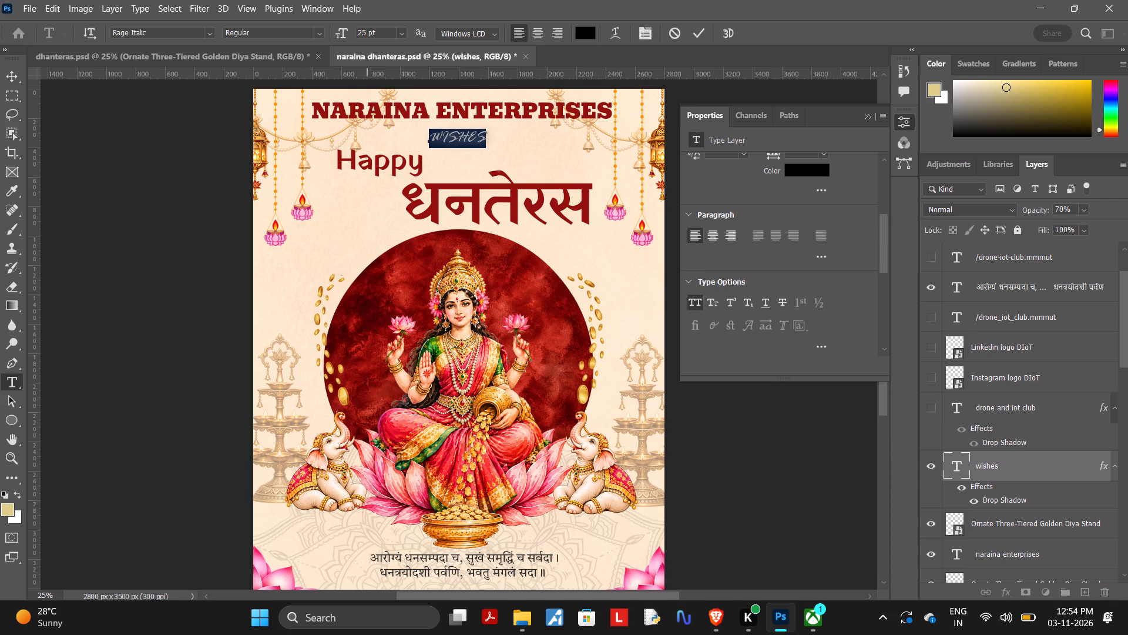
click(695, 31)
Nudge the WISHES text slightly left to centre it beneath the NARAINA ENTERPRISES title.
click(745, 398)
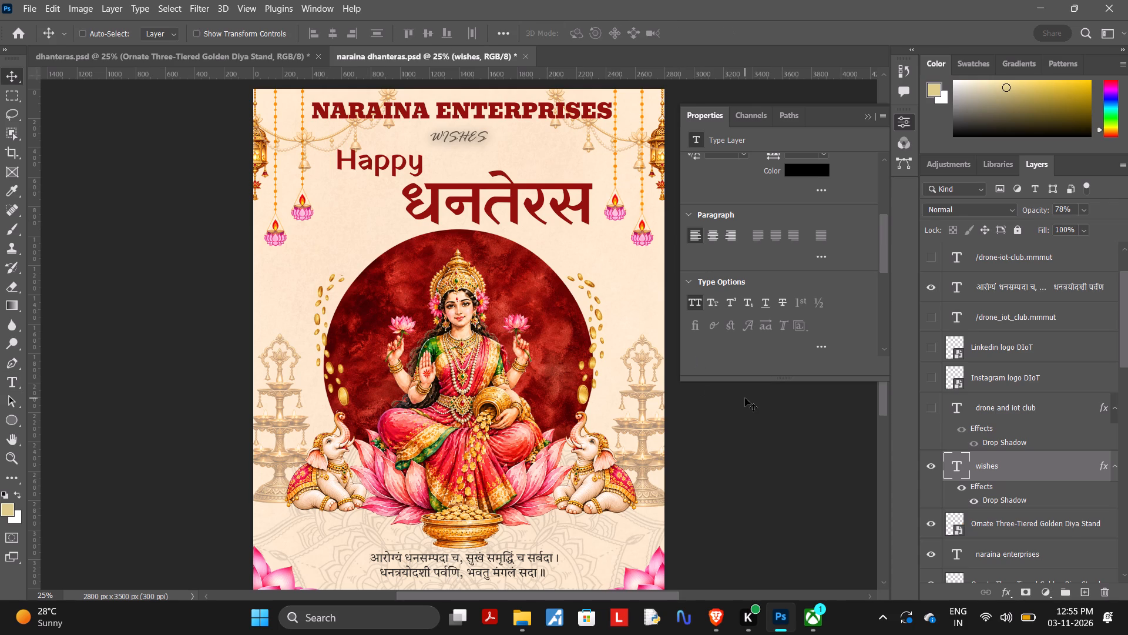
click(859, 112)
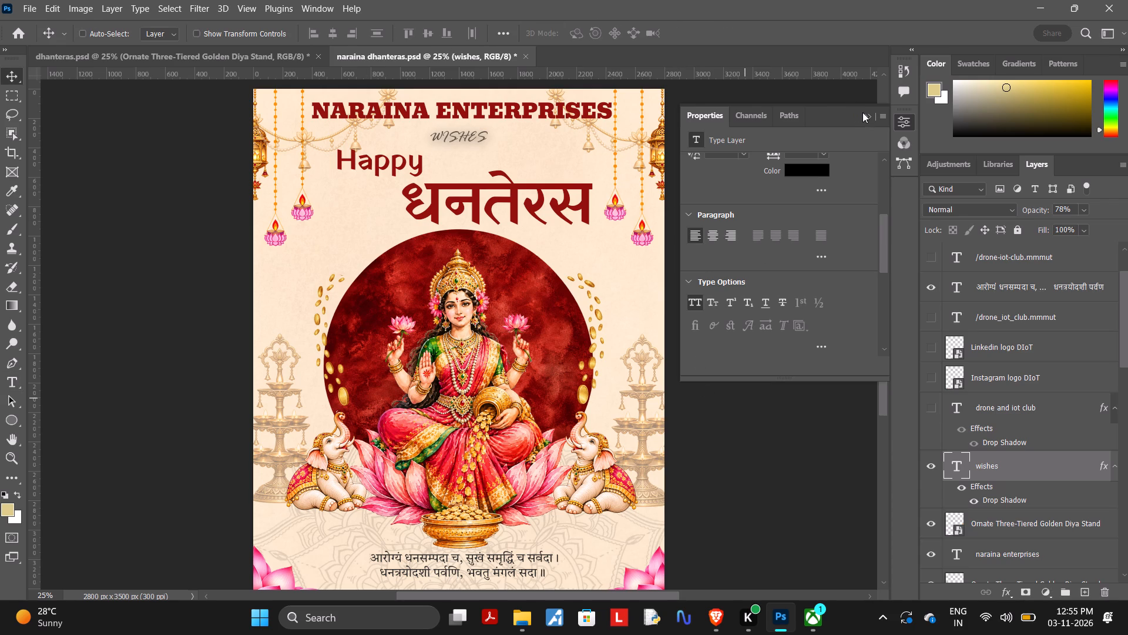
click(862, 112)
click(870, 120)
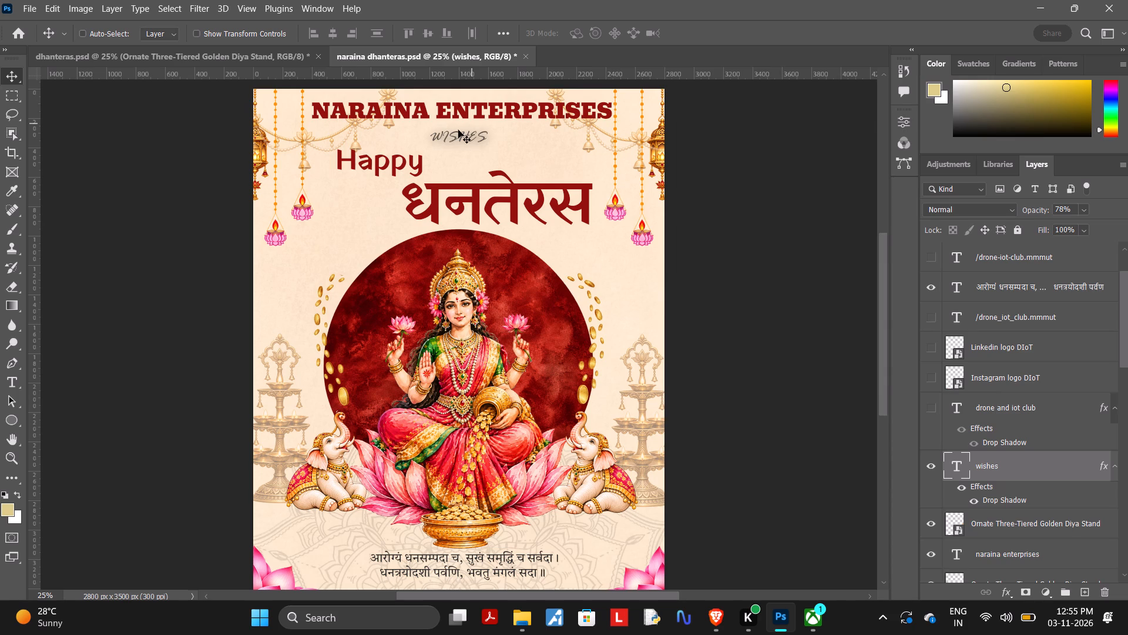
click(461, 143)
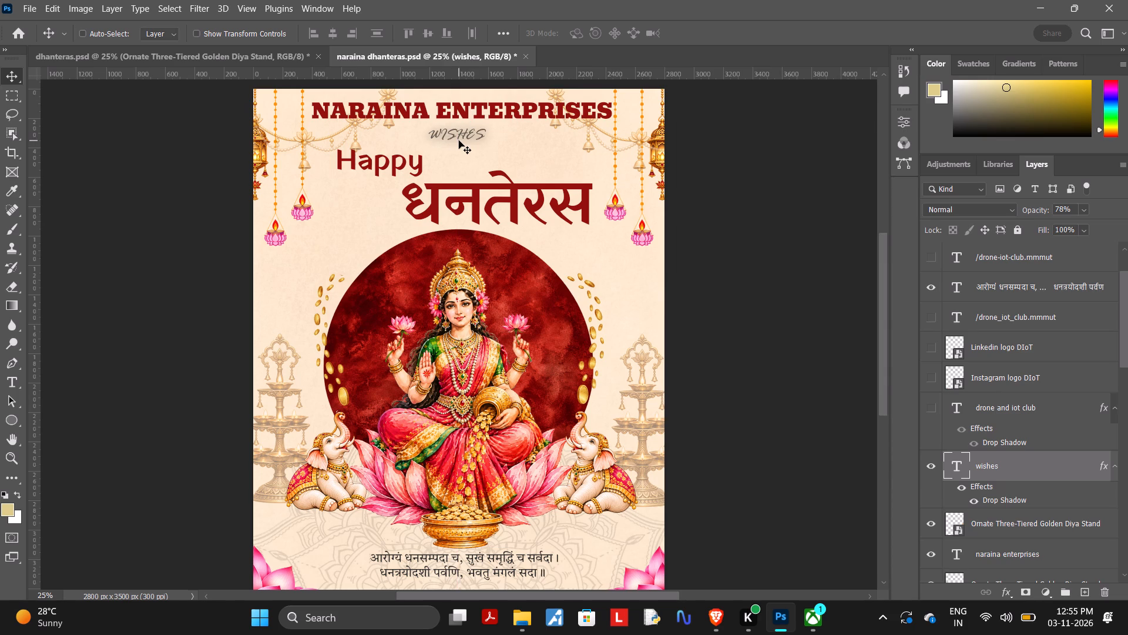
click(459, 141)
Recolour the NARAINA ENTERPRISES title to dark red 780806, starting from a shade sampled on the crimson disc.
scroll(686, 227, down, 1)
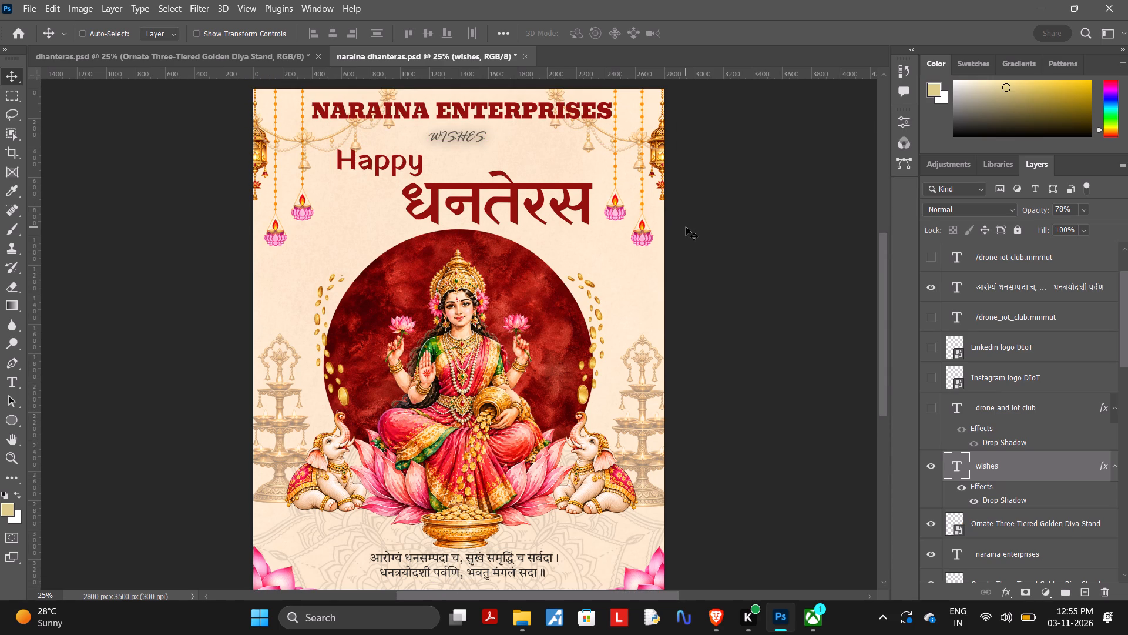
scroll(686, 227, down, 1)
click(566, 113)
scroll(989, 302, up, 11)
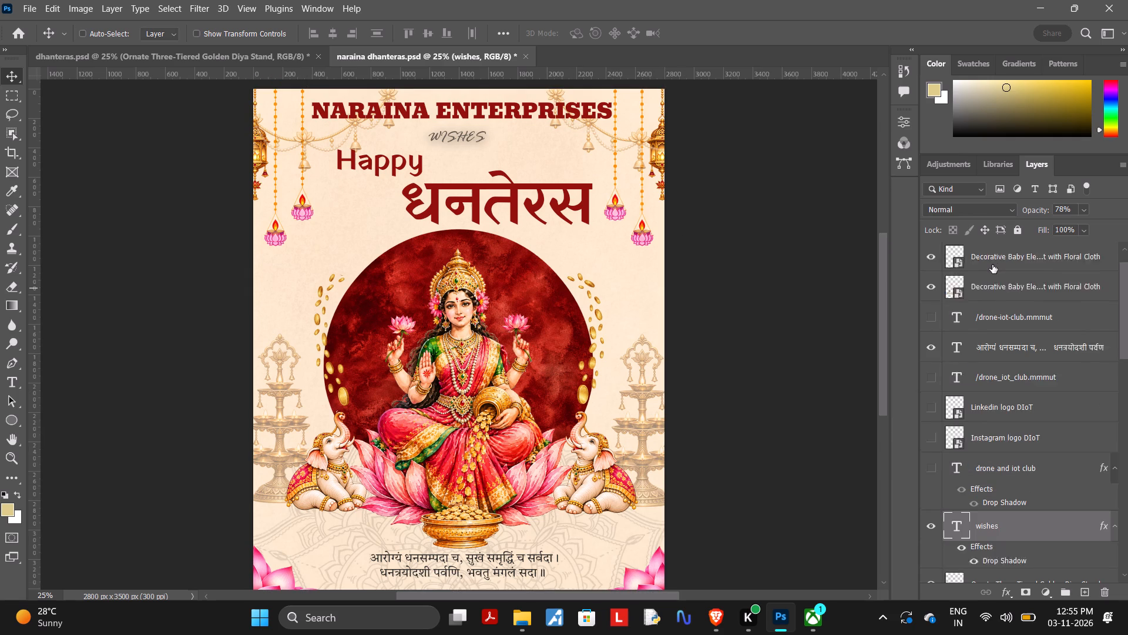
scroll(992, 265, up, 12)
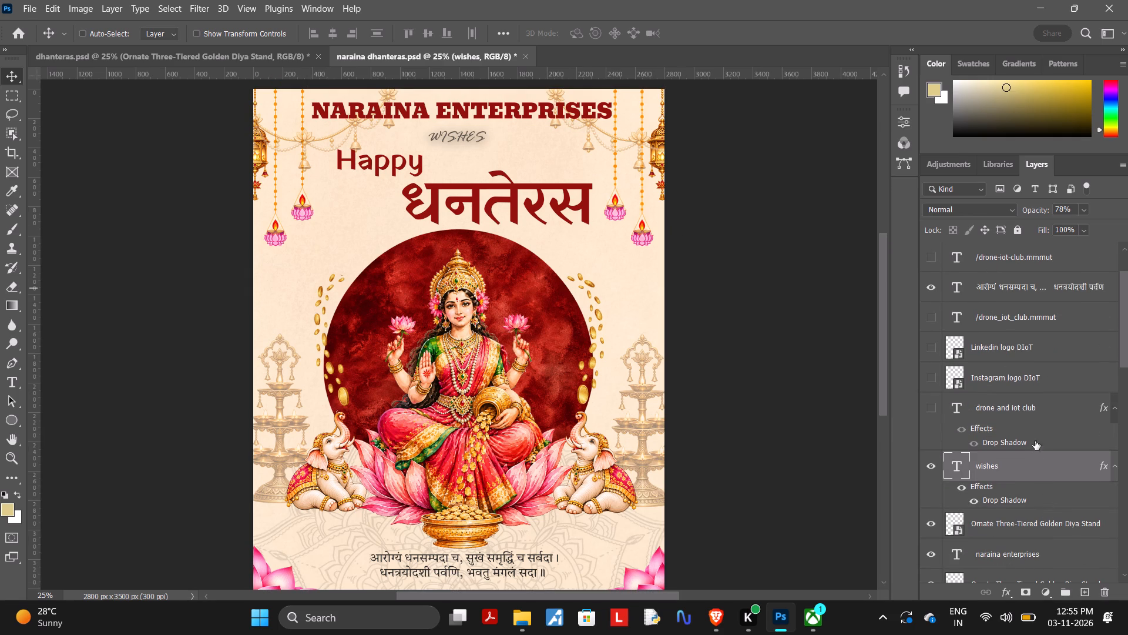
scroll(1027, 410, down, 3)
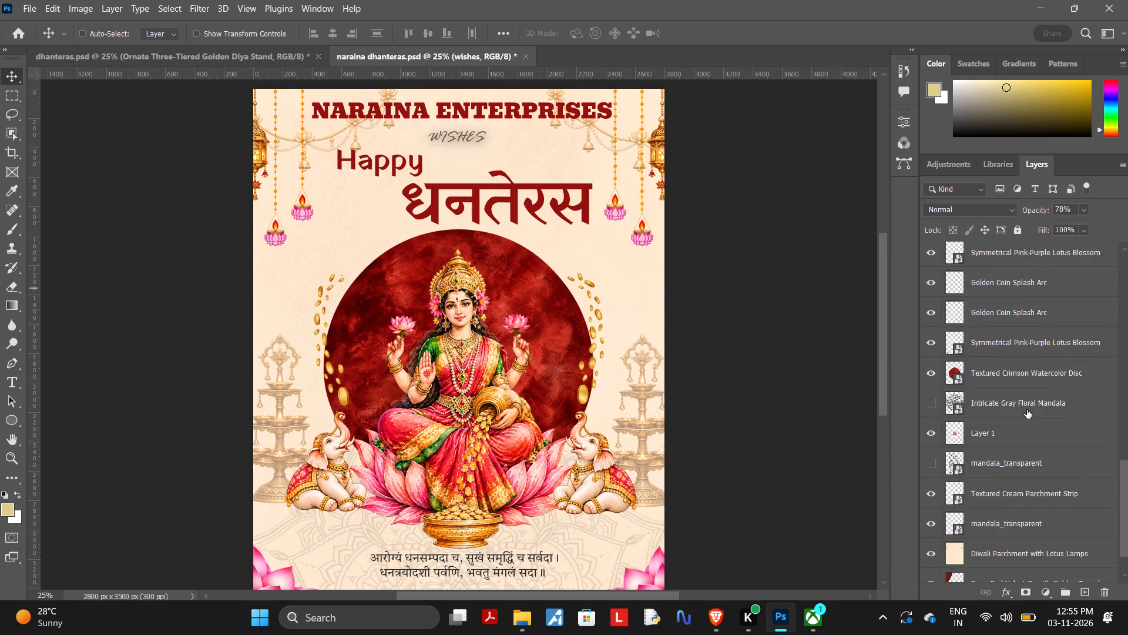
scroll(1027, 410, down, 1)
scroll(1027, 410, up, 1)
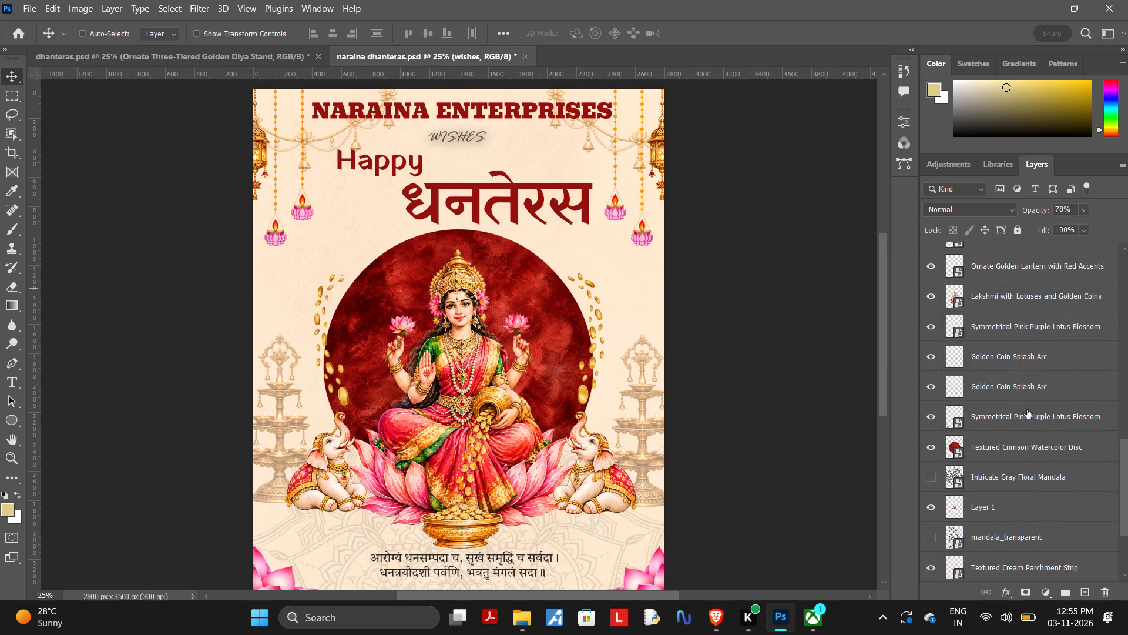
scroll(1027, 410, up, 1)
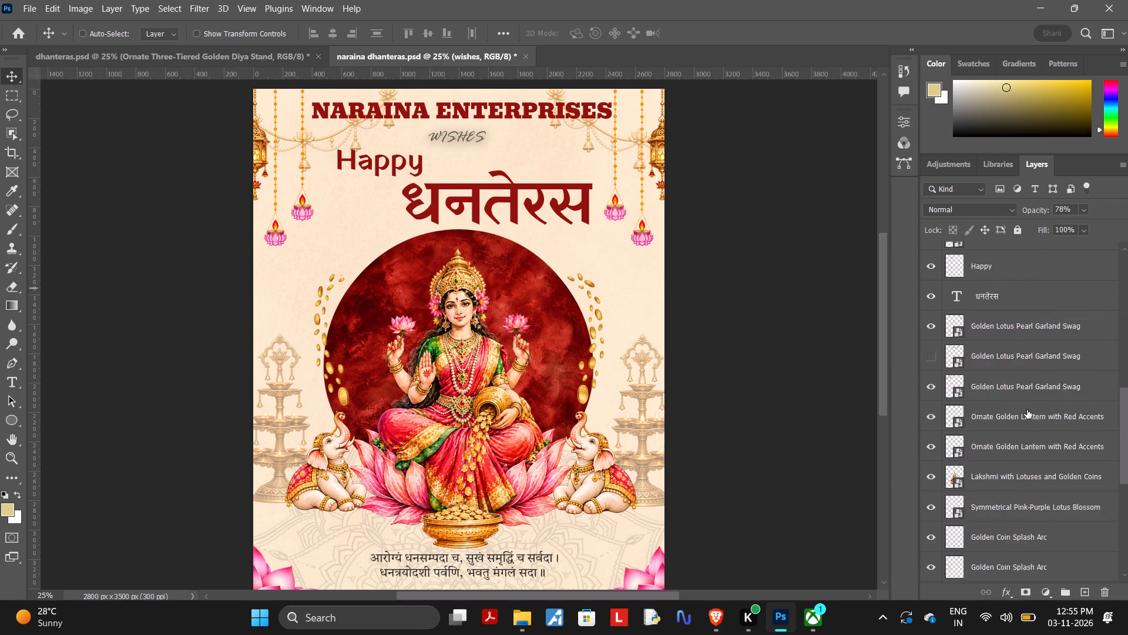
scroll(1027, 410, up, 1)
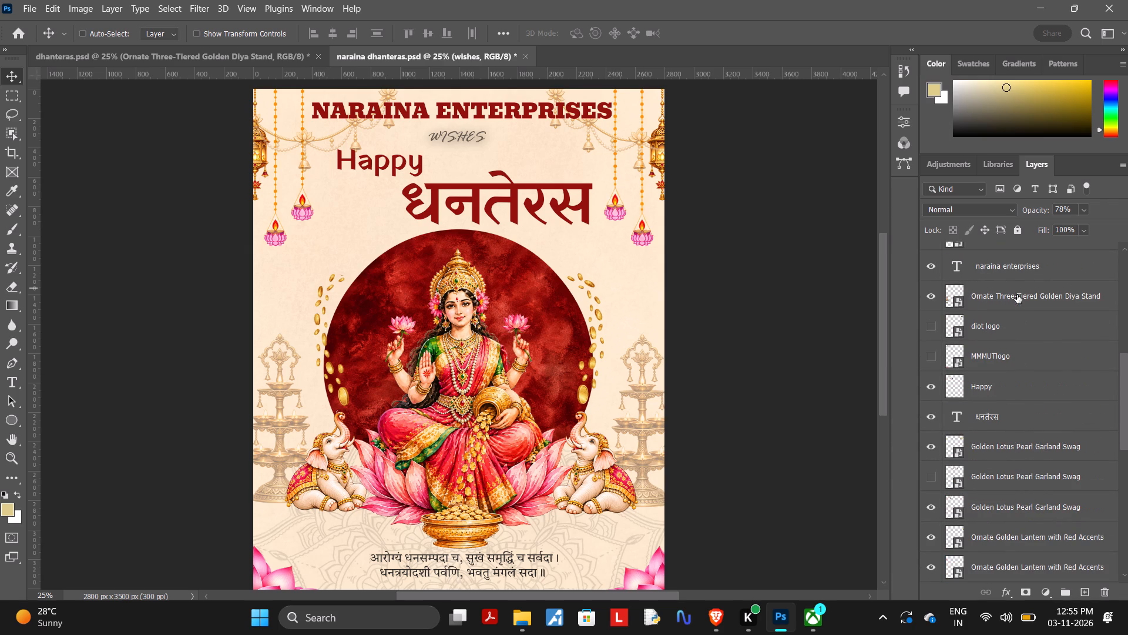
click(1014, 266)
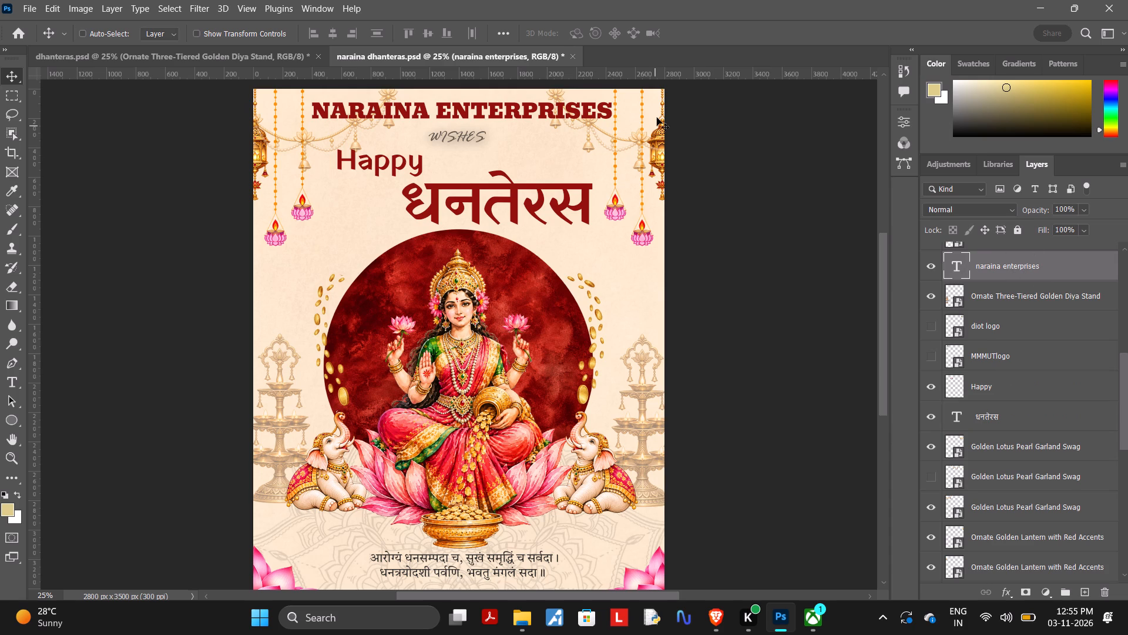
click(894, 129)
click(793, 168)
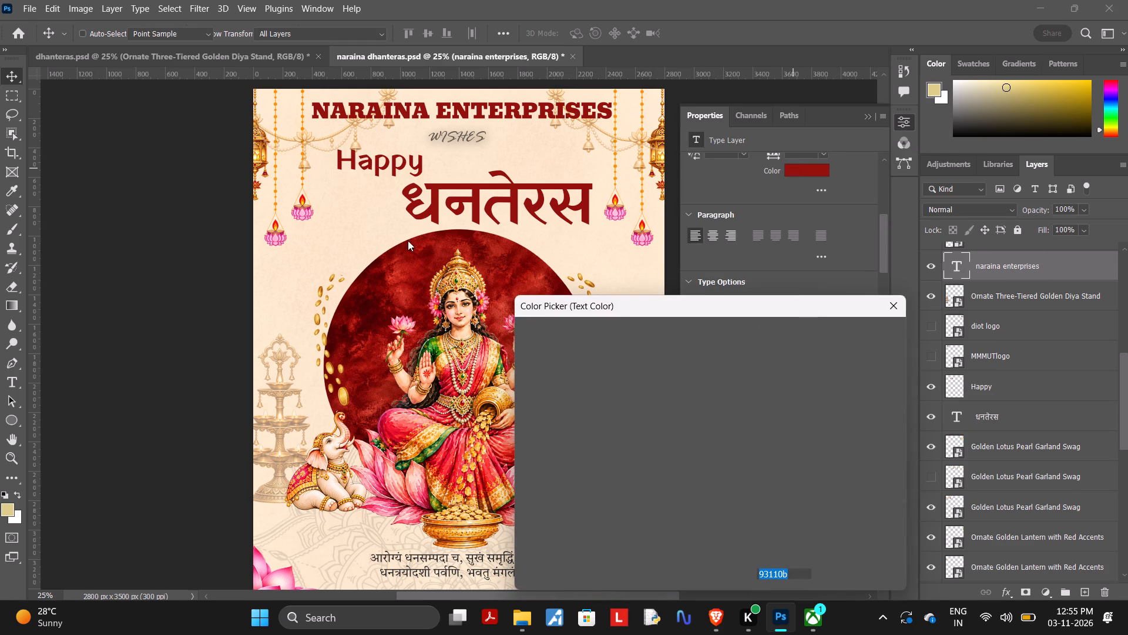
click(371, 310)
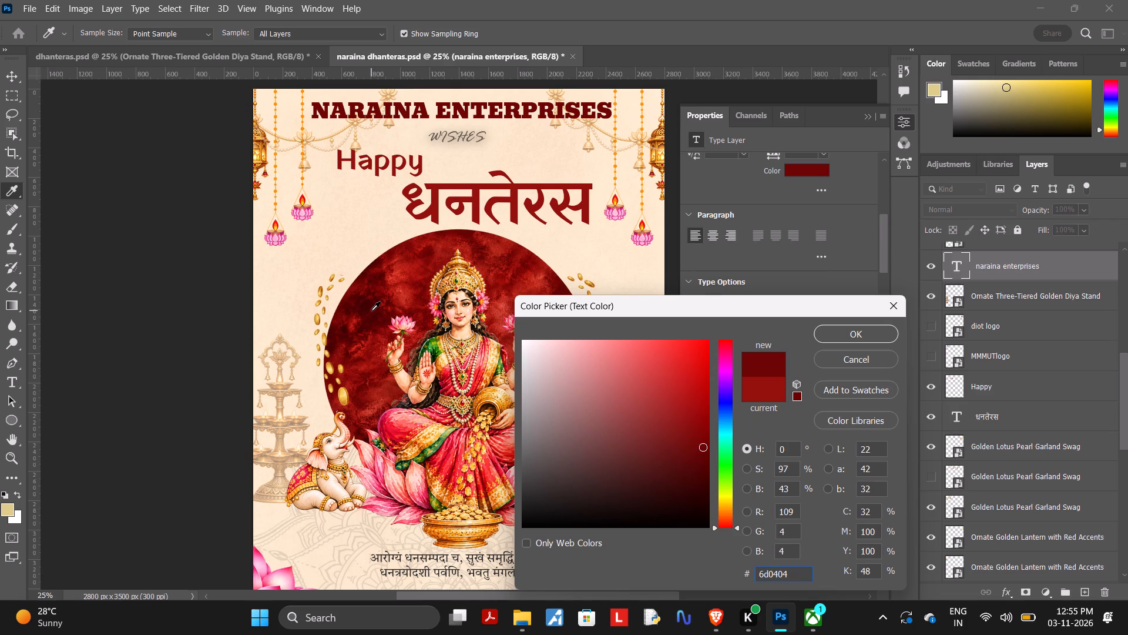
click(382, 308)
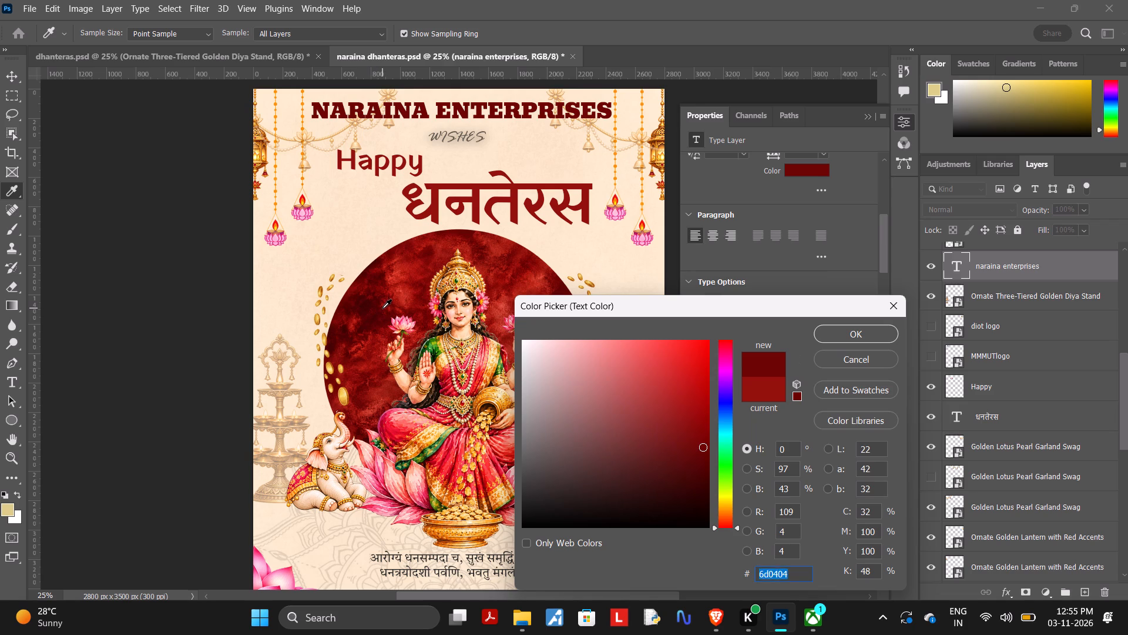
click(382, 308)
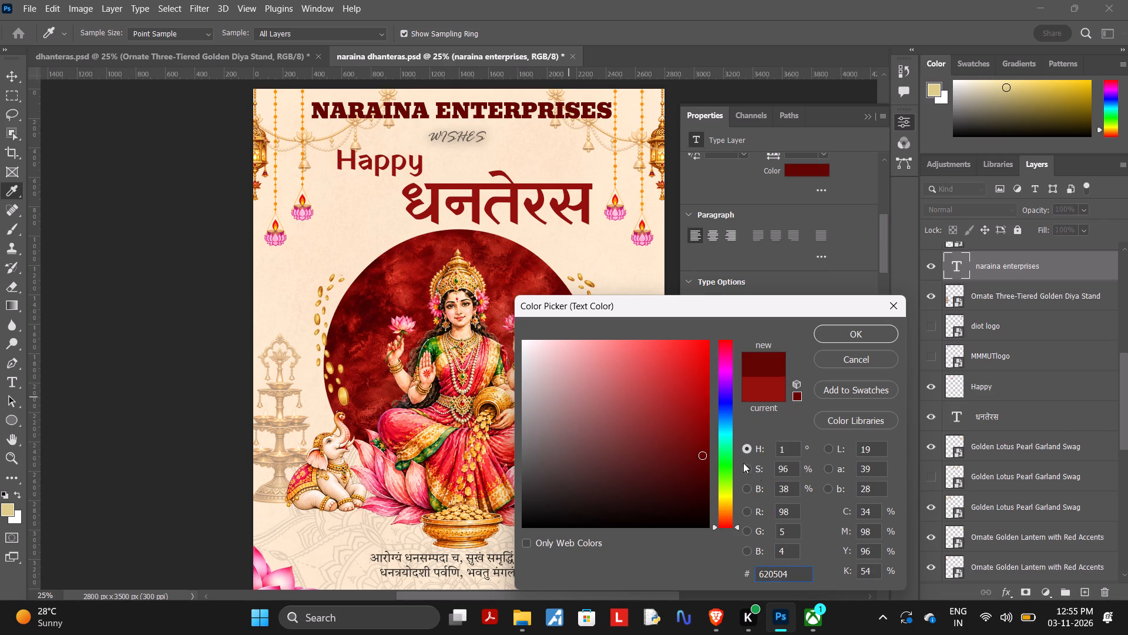
drag(704, 458, 704, 454)
drag(704, 454, 702, 449)
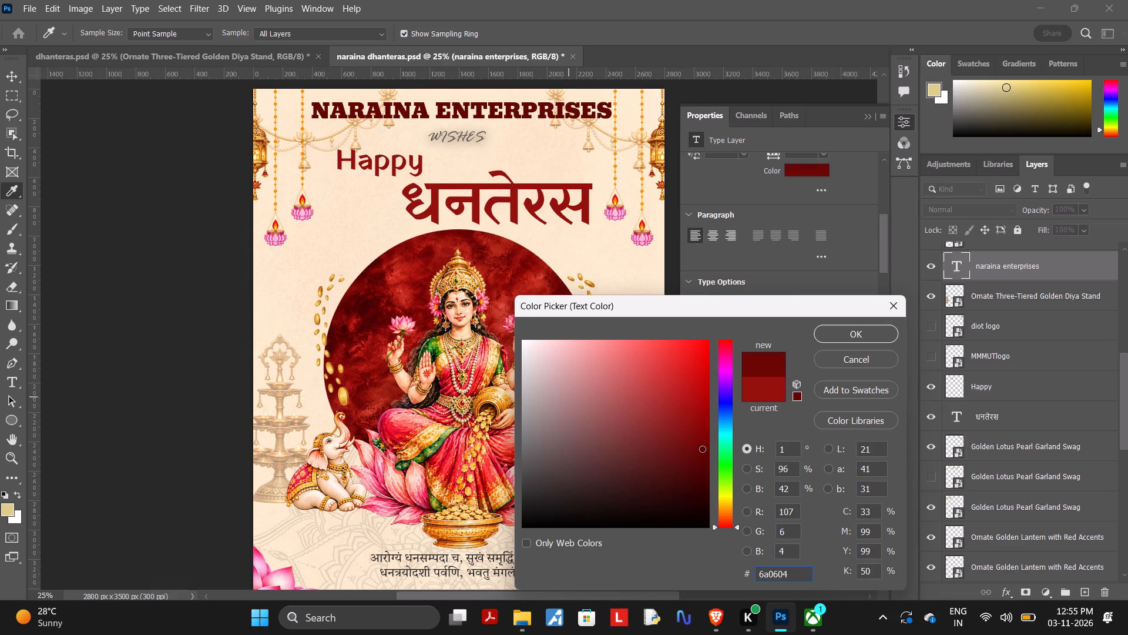
drag(702, 449, 700, 436)
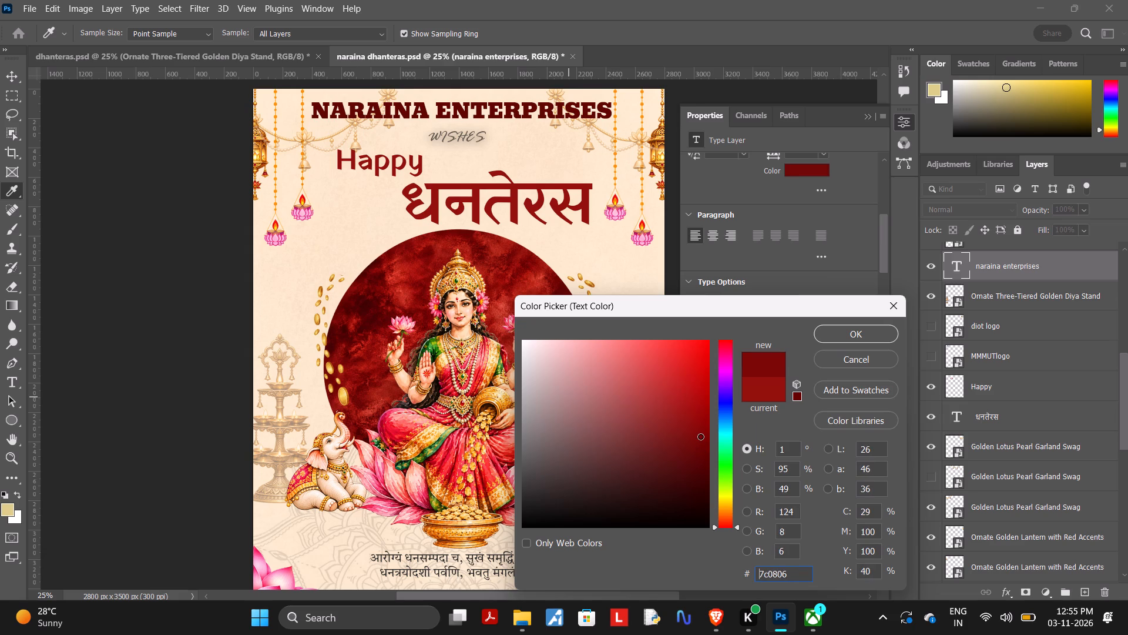
drag(700, 436, 700, 439)
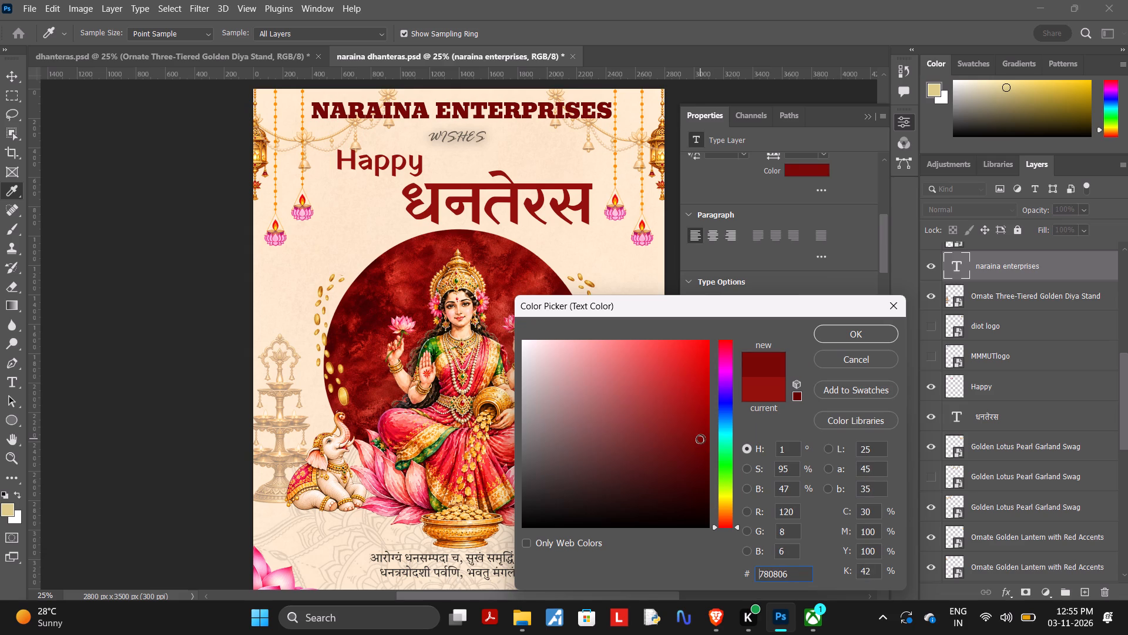
click(848, 327)
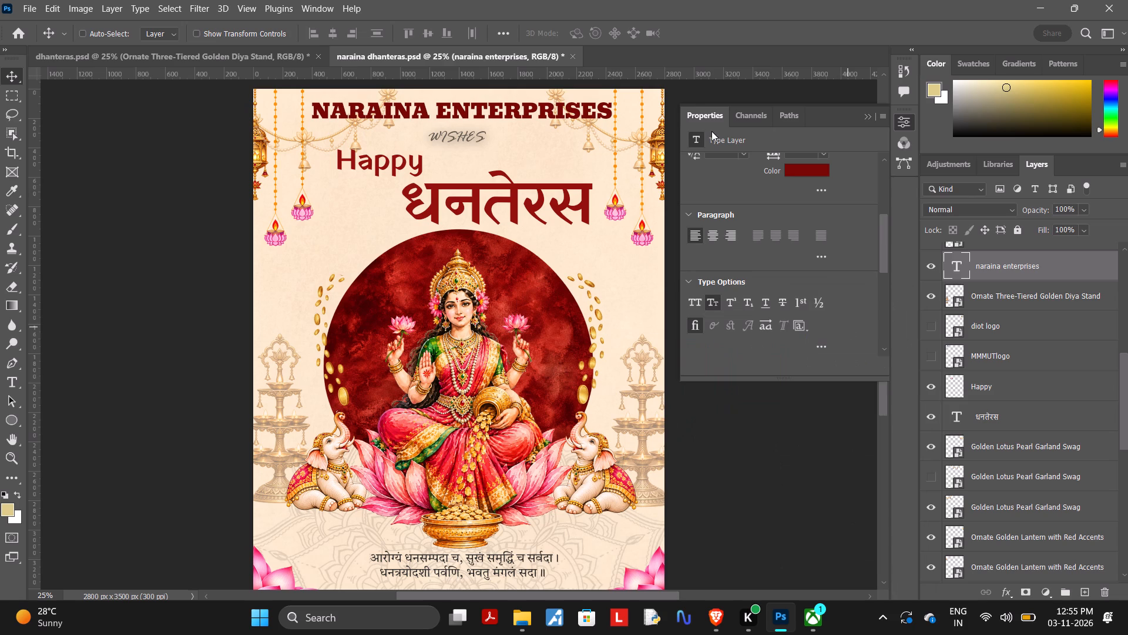
click(862, 112)
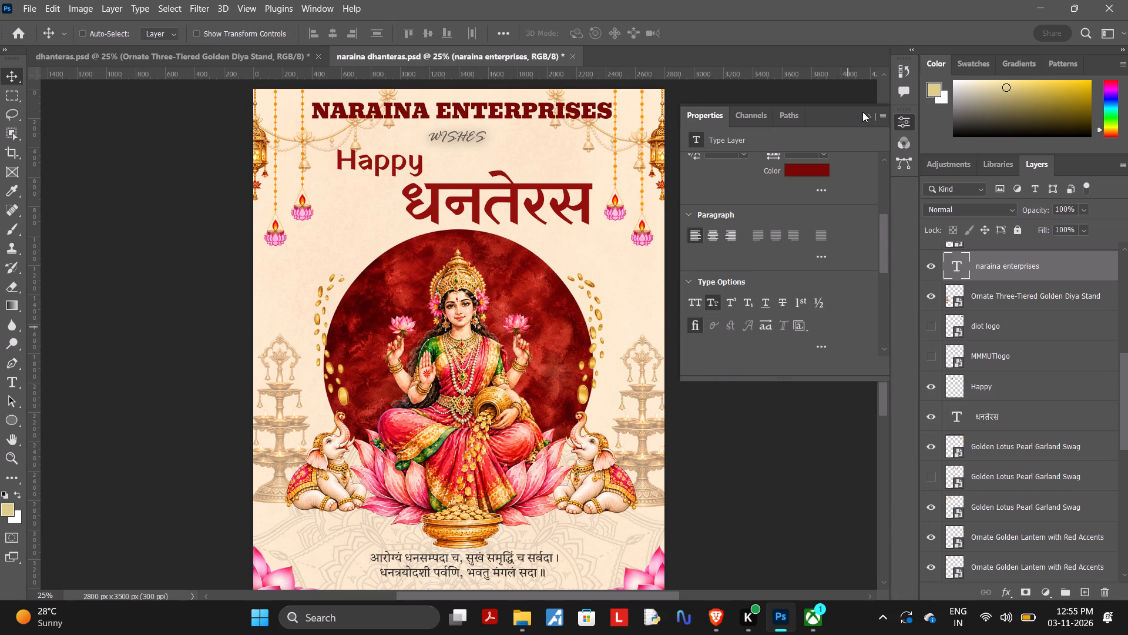
click(865, 118)
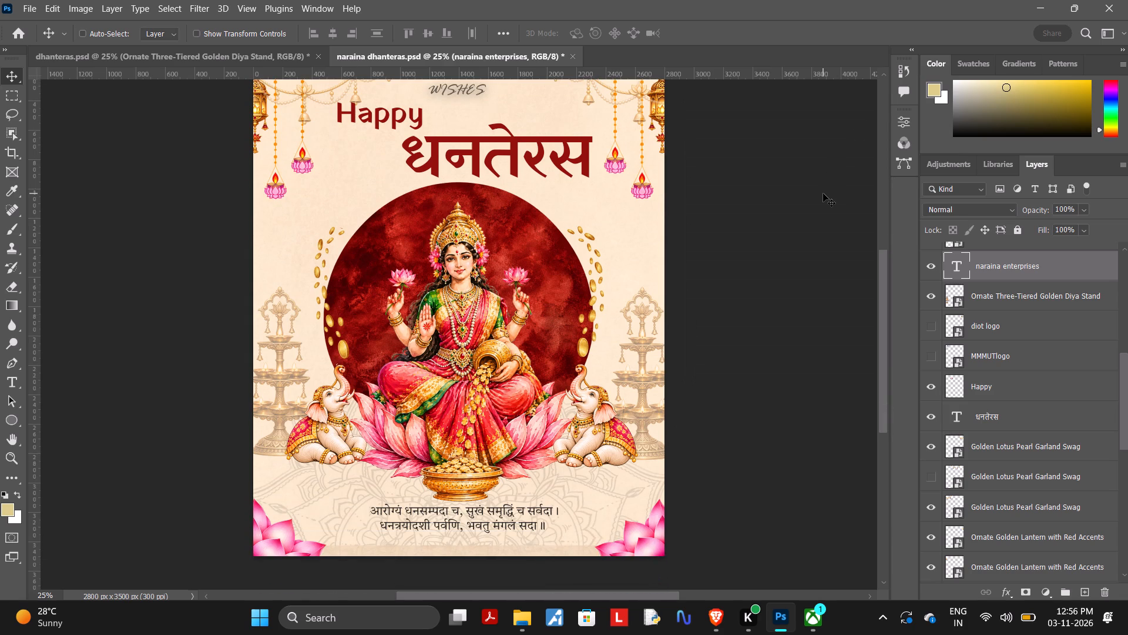
Review the whole poster from the company title down to the bottom lotus corners.
scroll(823, 193, up, 2)
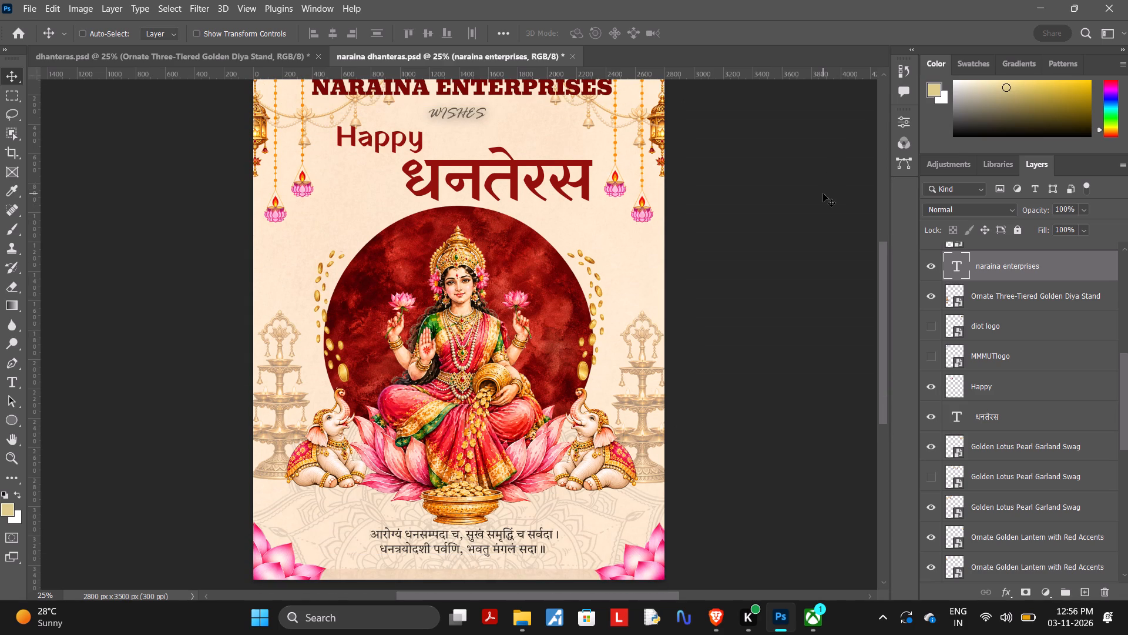
scroll(823, 193, up, 3)
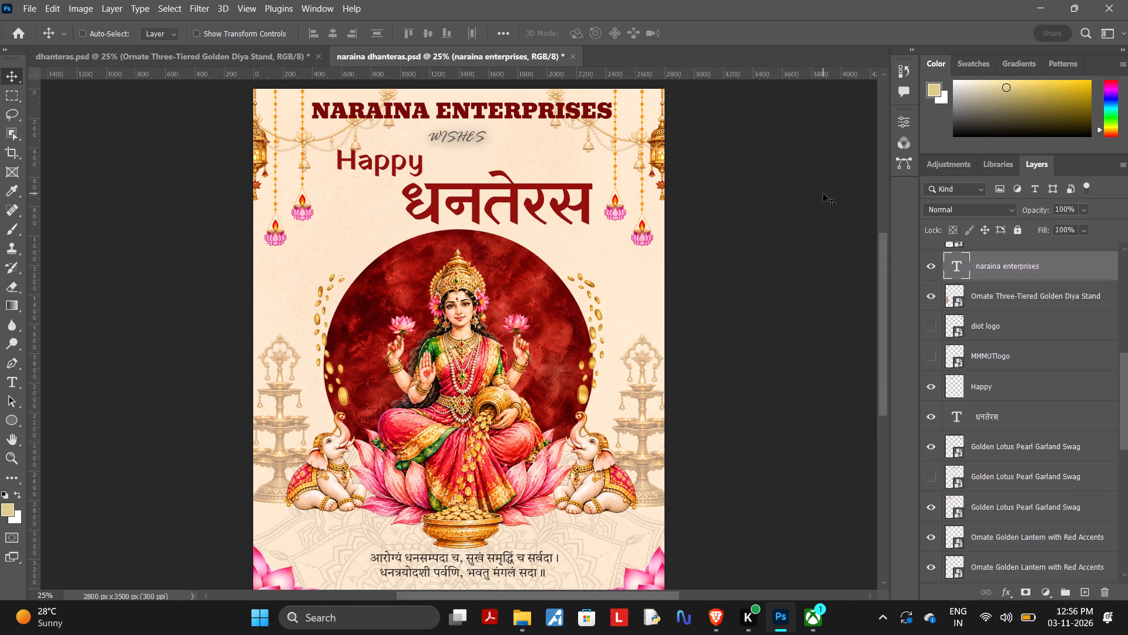
scroll(823, 193, up, 2)
scroll(823, 193, down, 1)
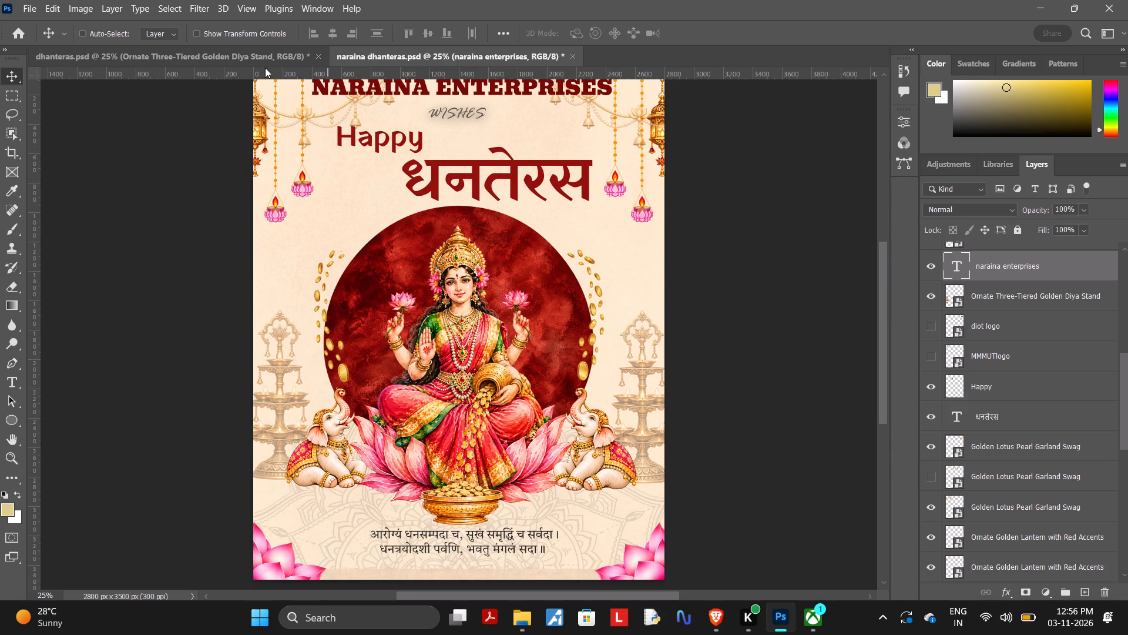
Quick-export the poster as a PNG named naraina dhanteras in New folder on the D: drive.
click(23, 4)
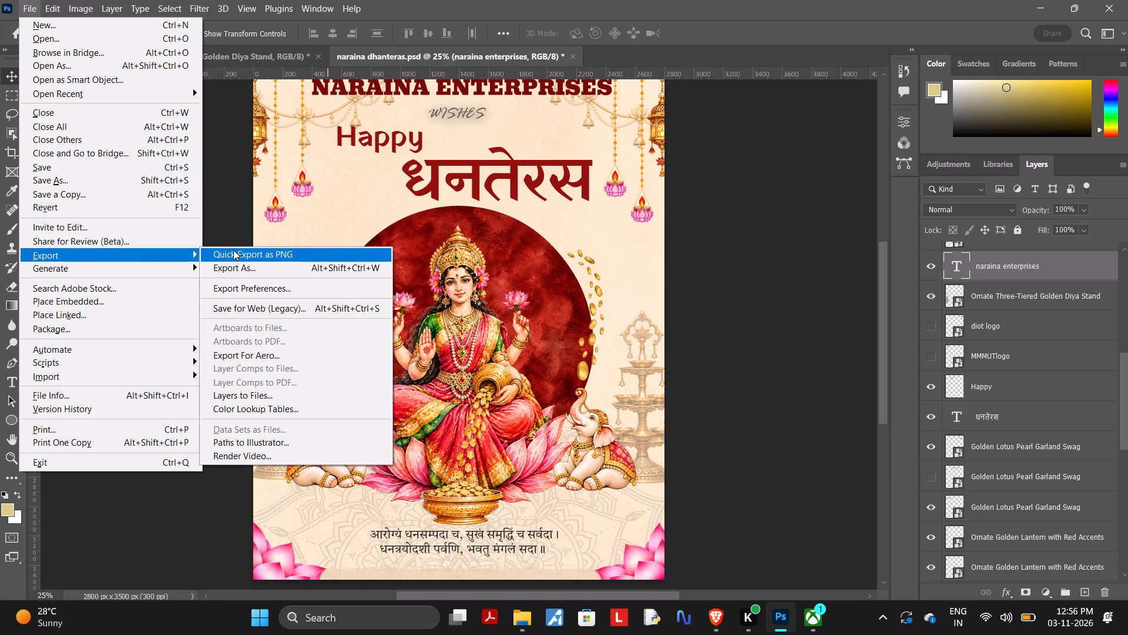
click(233, 250)
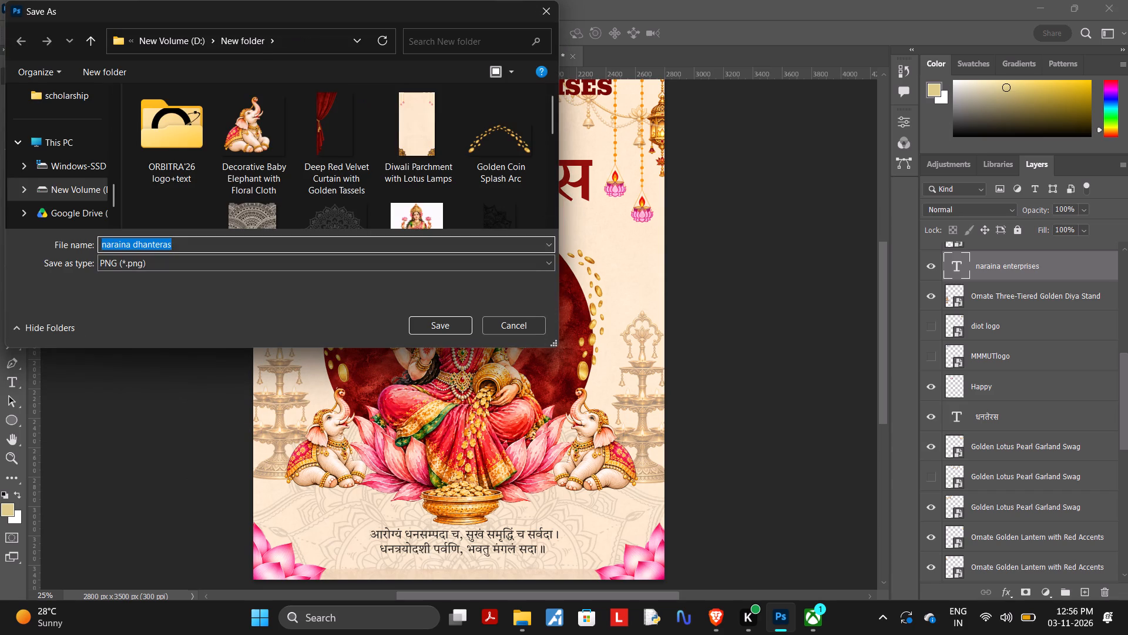
key(Return)
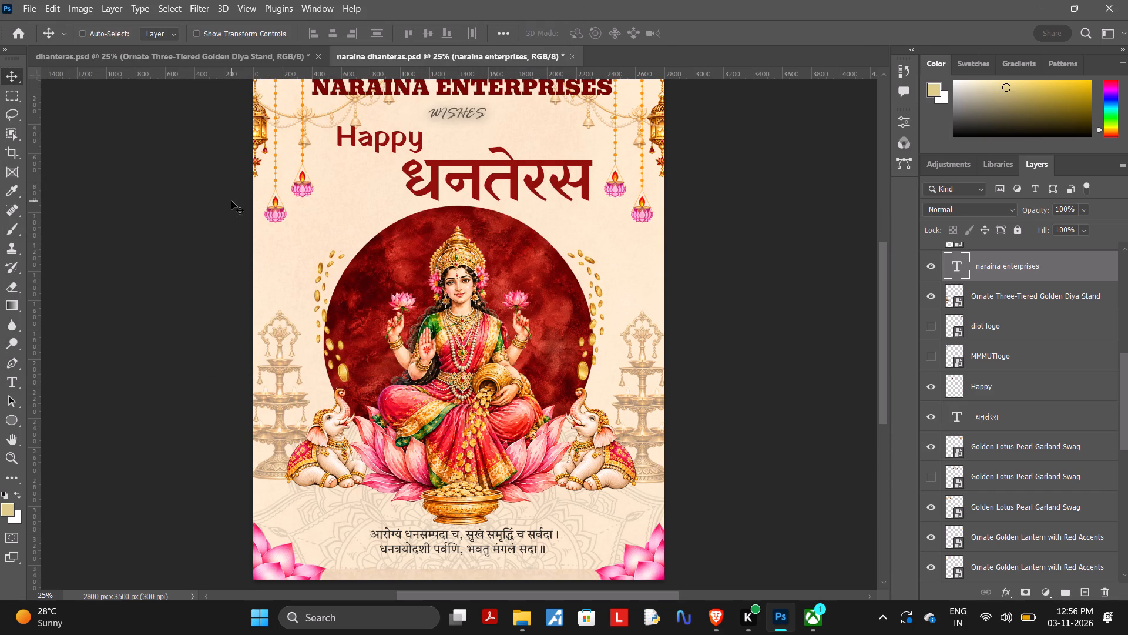
Close naraina dhanteras.psd and save its changes.
click(572, 55)
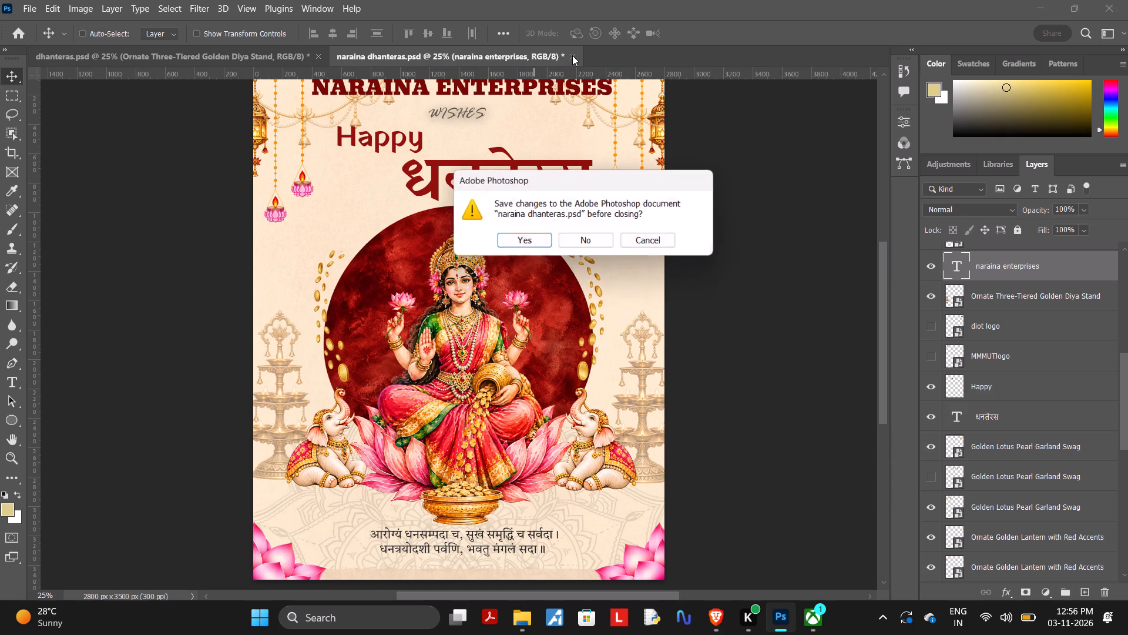
click(530, 249)
click(536, 243)
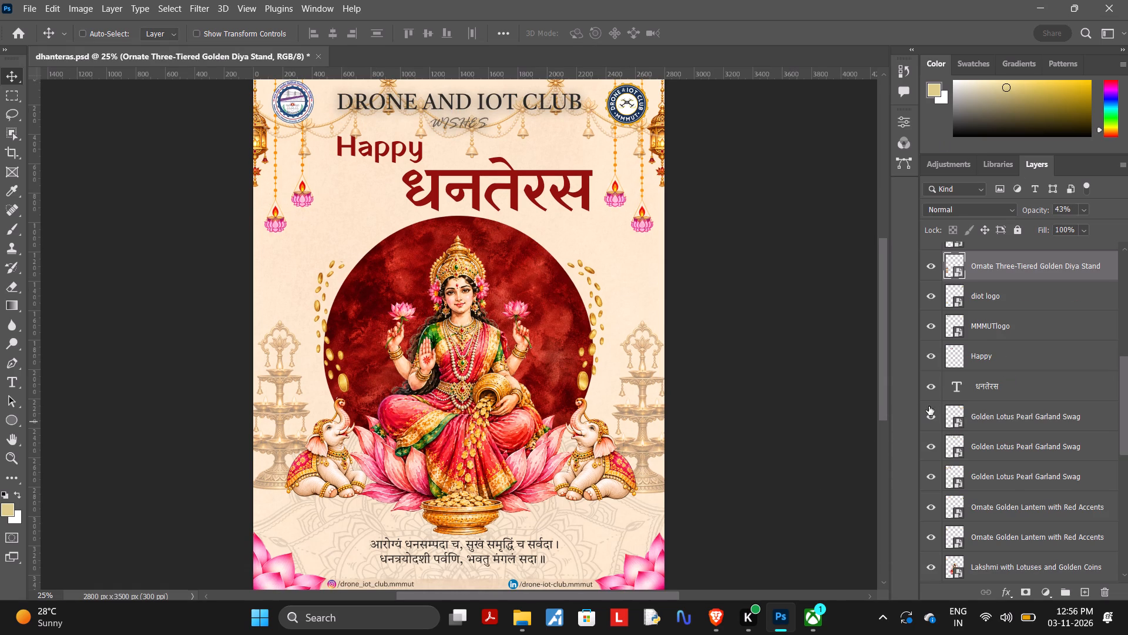
Hide the middle Golden Lotus Pearl Garland Swag layer in dhanteras.psd and save the document.
click(931, 449)
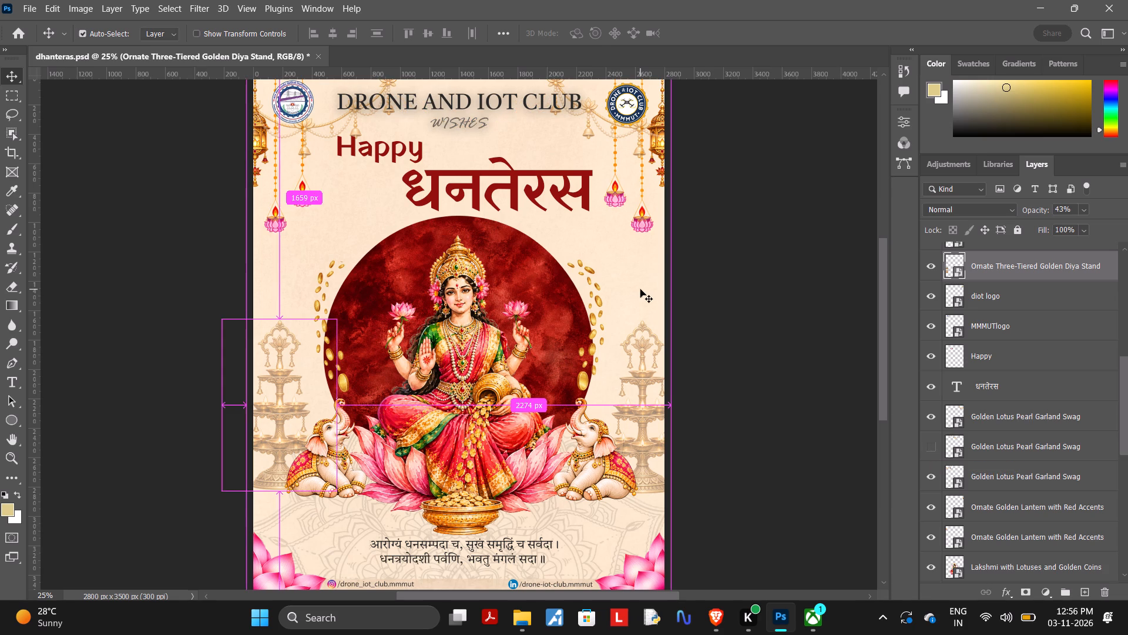
key(ctrl+s)
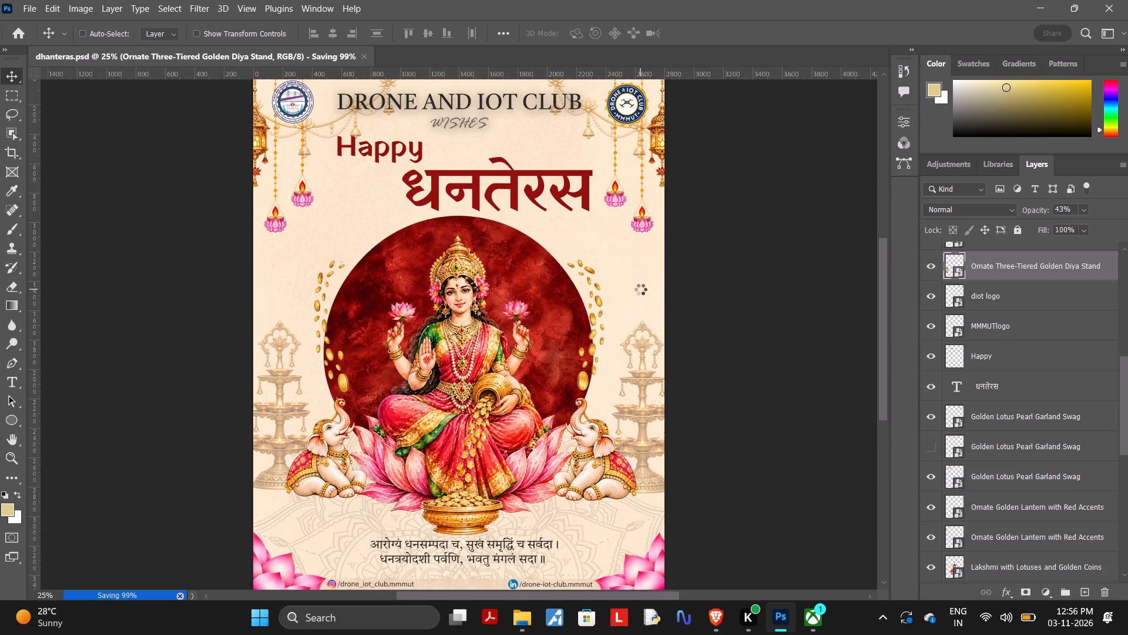